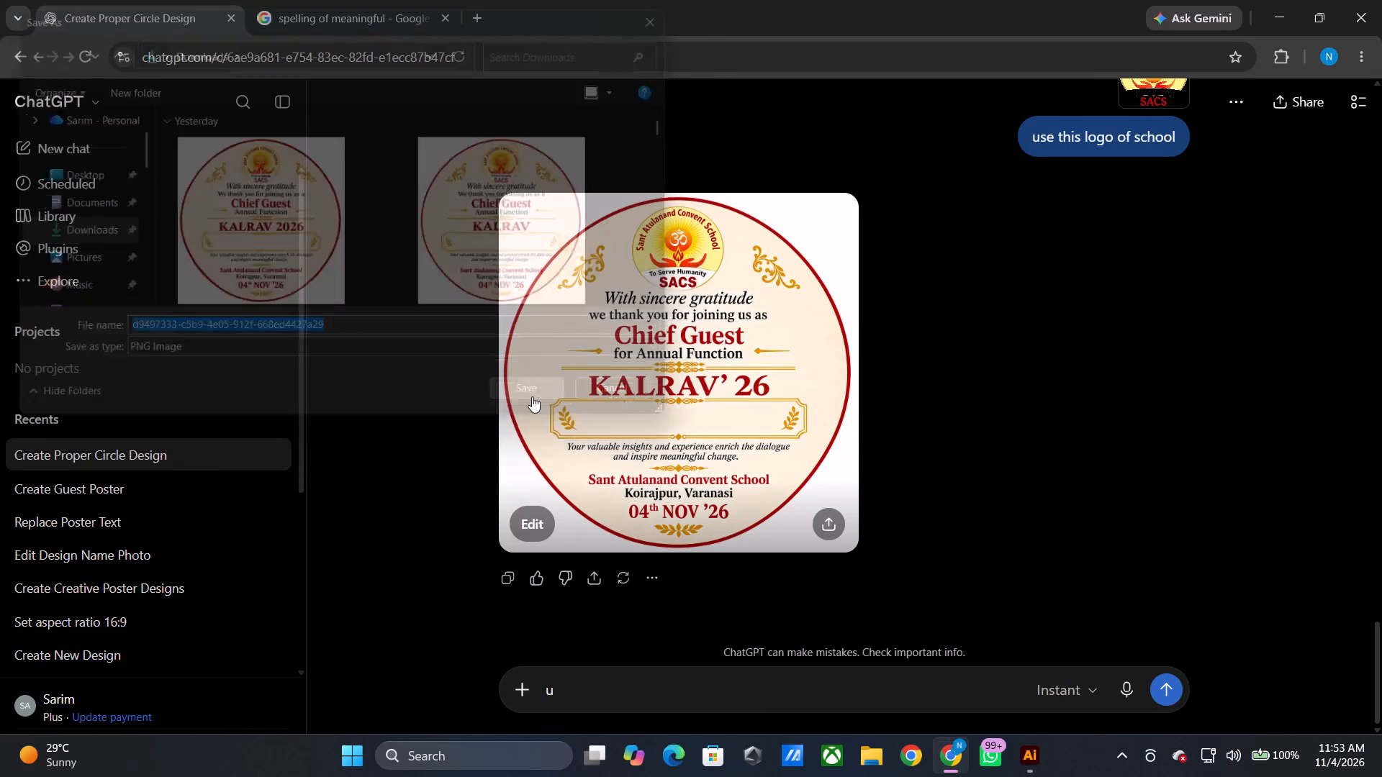
Show the saved badge image in its folder and place it into the open Illustrator document.
{"action": "left_click", "coordinate": [1288, 63]}
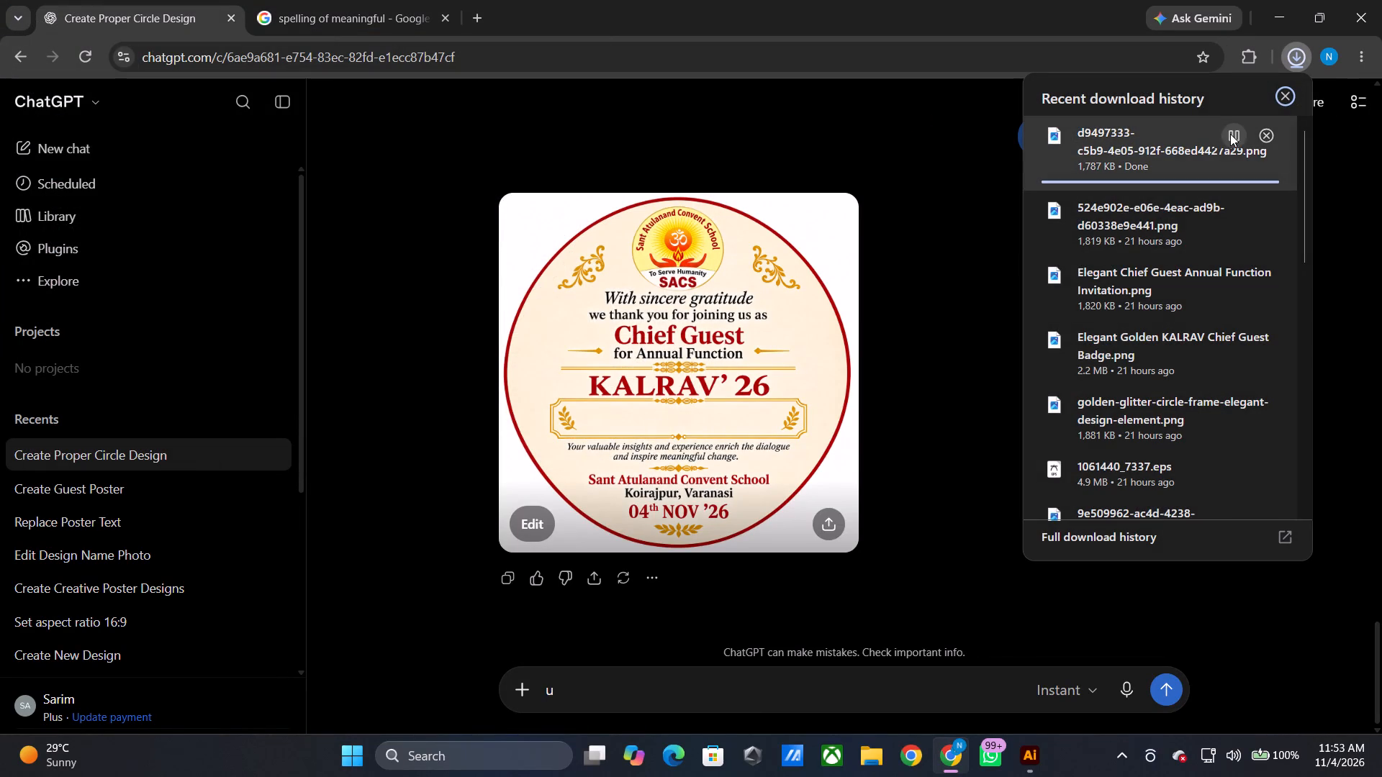
{"action": "left_click", "coordinate": [1227, 137]}
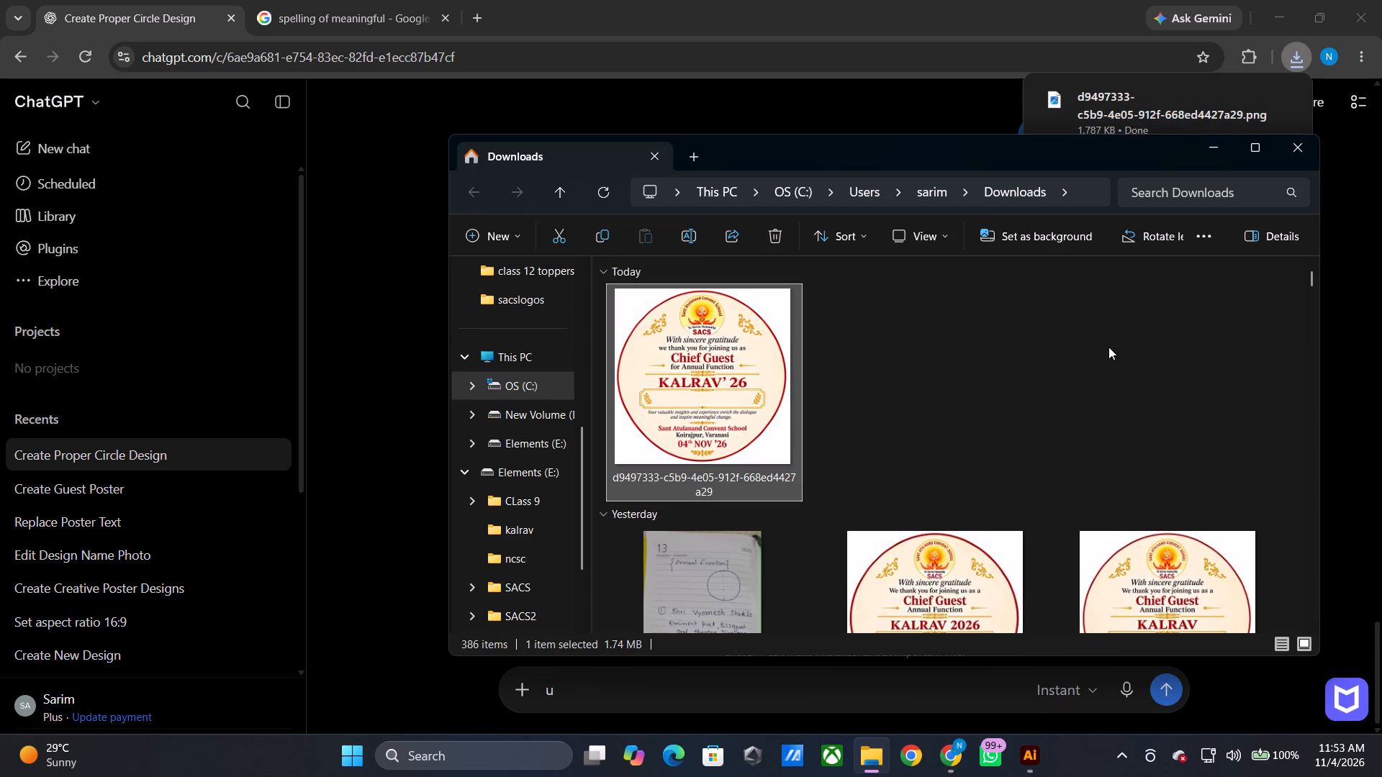
{"action": "left_click_drag", "start_coordinate": [708, 375], "coordinate": [1021, 743]}
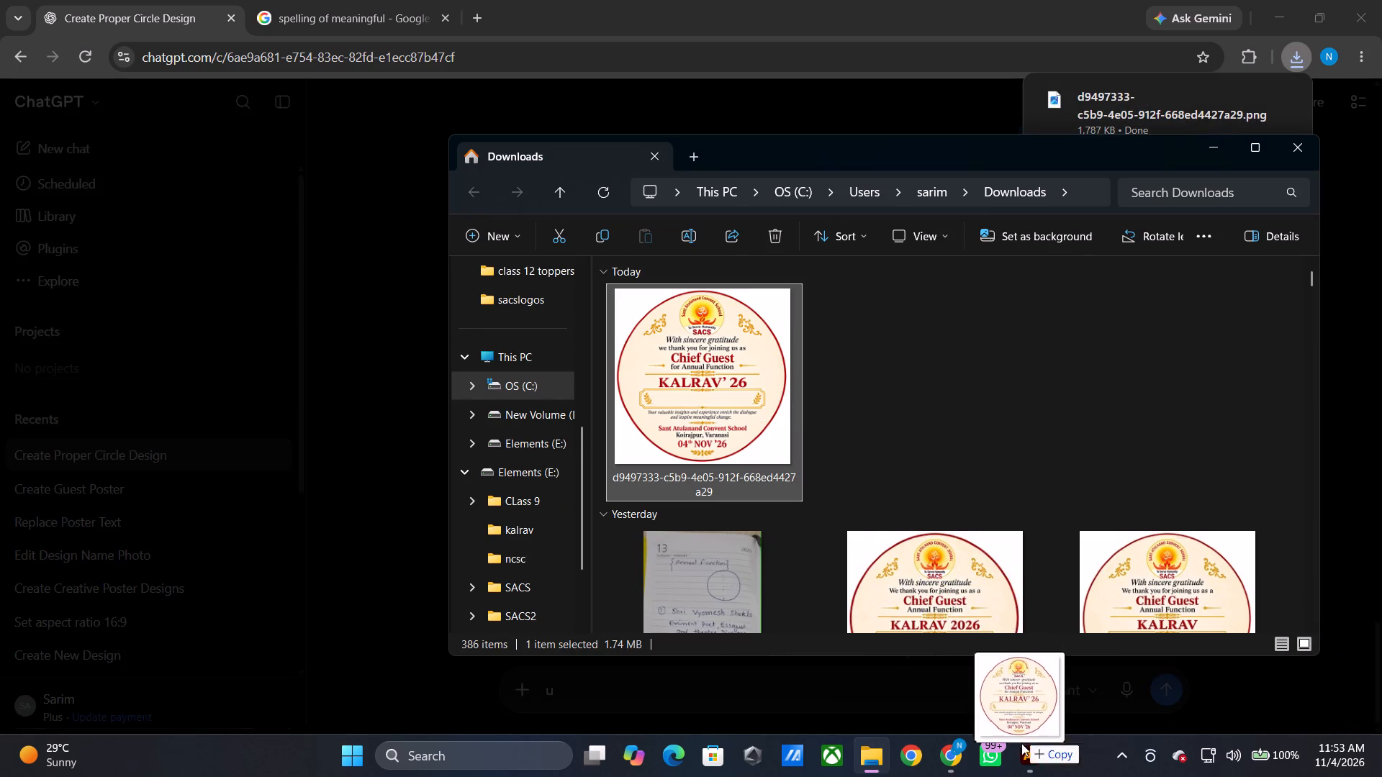
{"action": "left_click_drag", "start_coordinate": [1021, 743], "coordinate": [744, 513]}
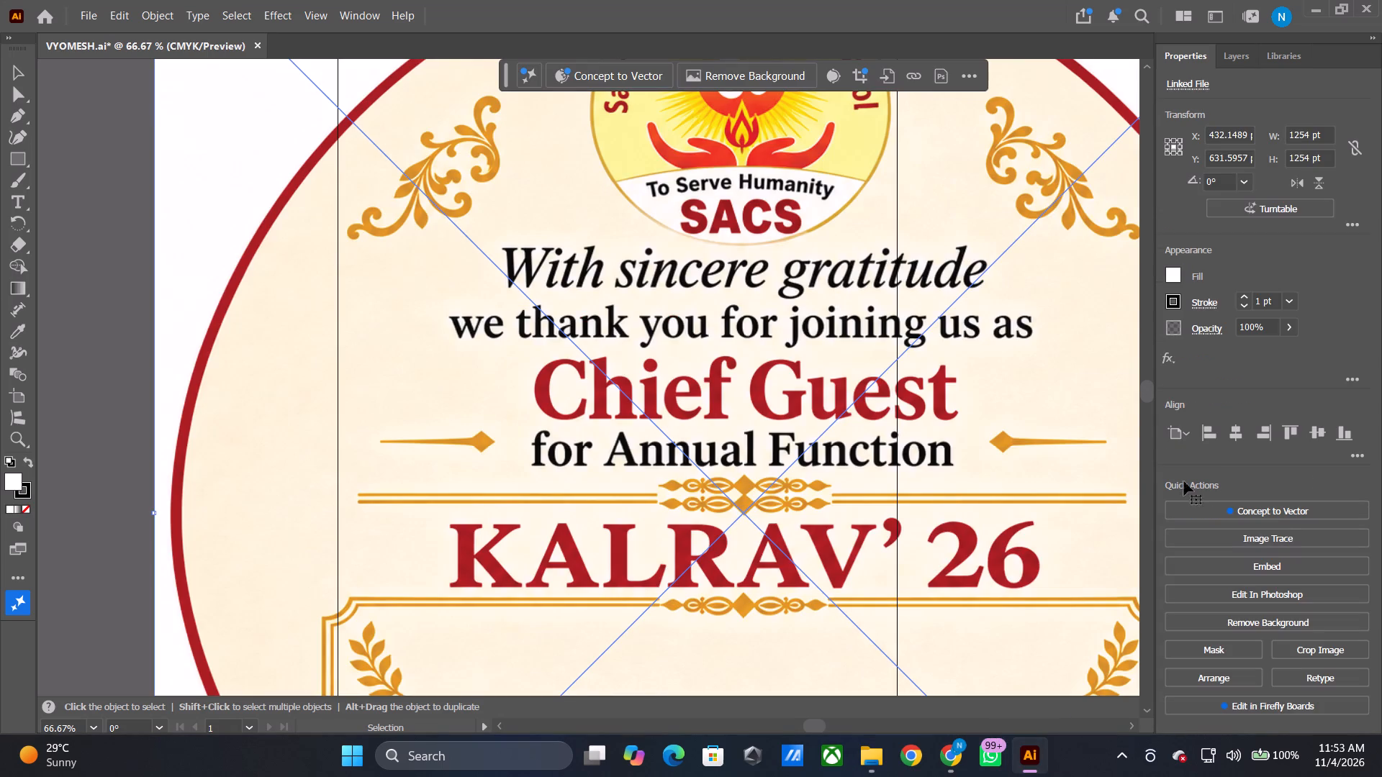
Embed the placed KALRAV' 26 badge image and remove its background.
{"action": "left_click", "coordinate": [1242, 564]}
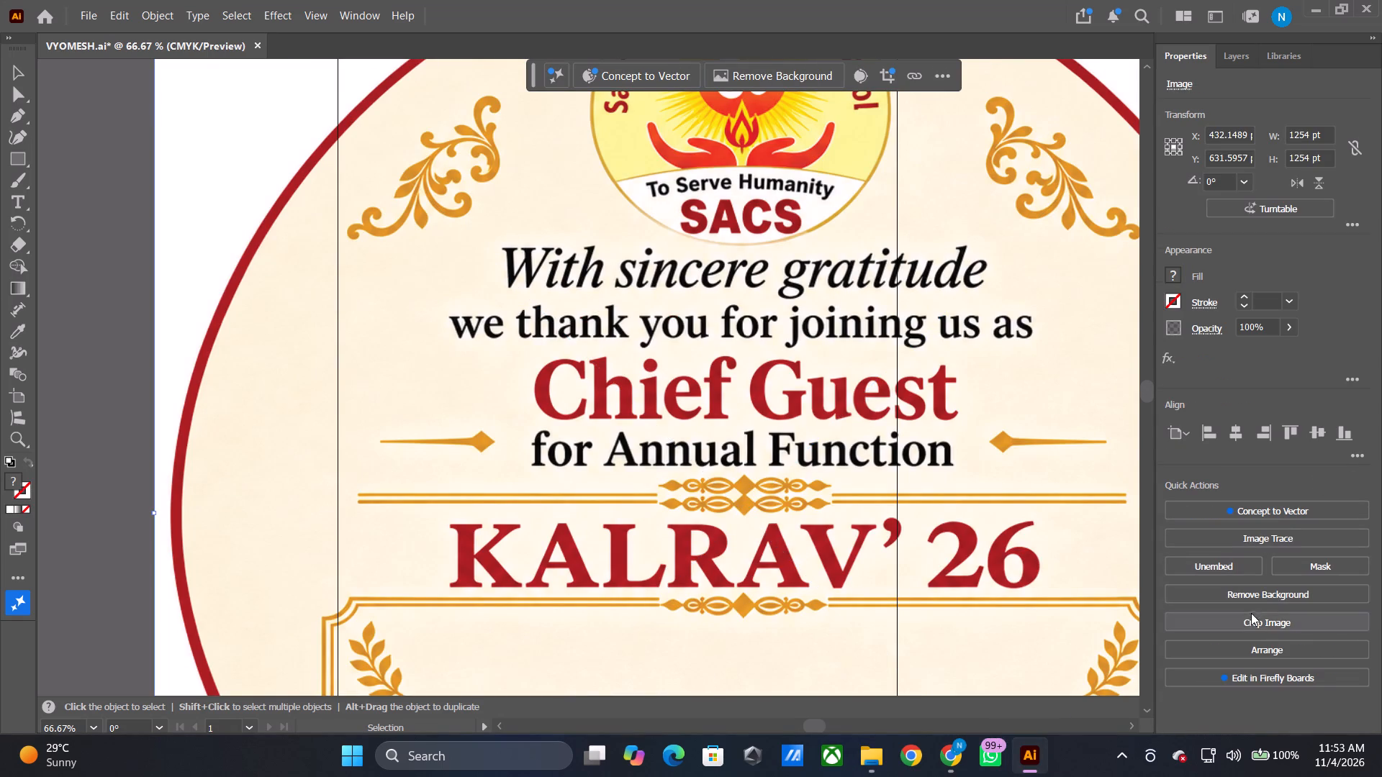
{"action": "left_click", "coordinate": [1265, 590]}
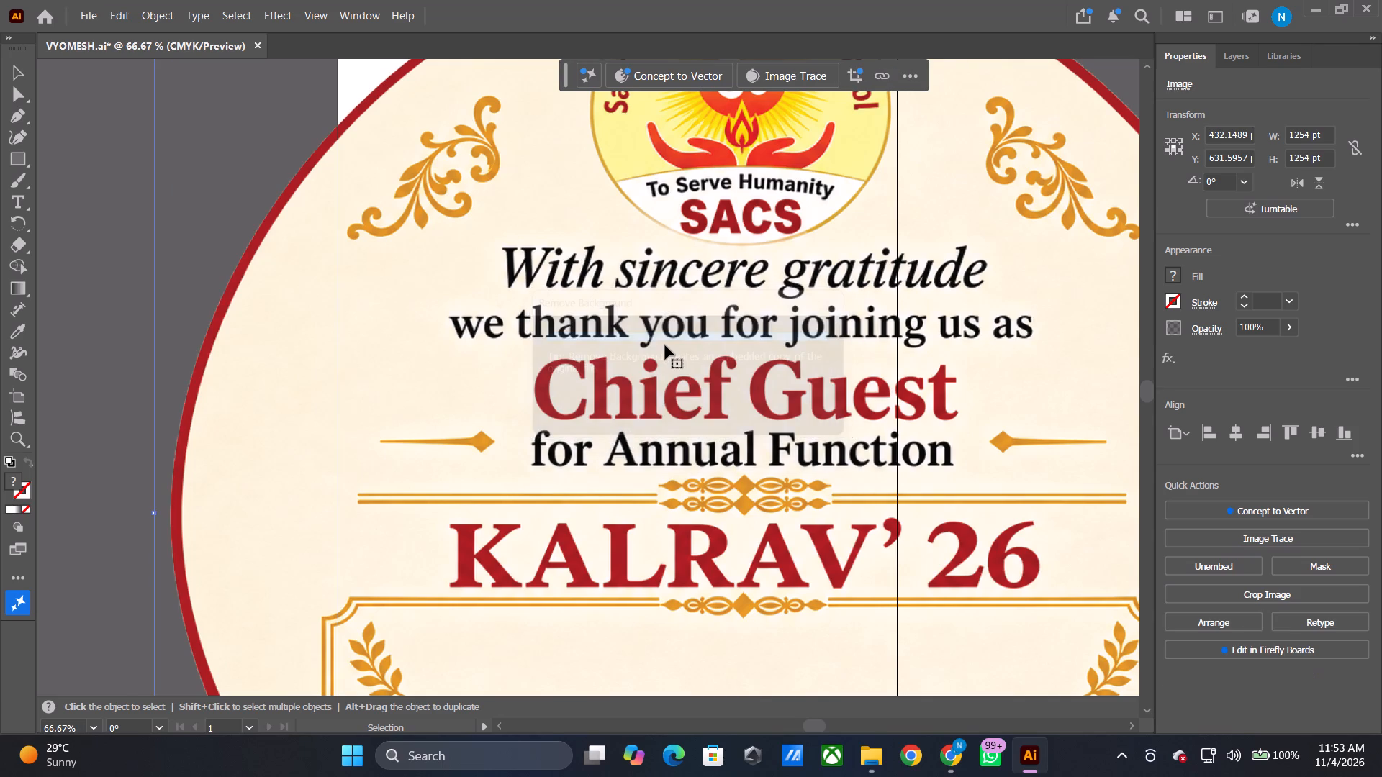
Move the new badge aside so the old framed design on the artboard is uncovered.
{"action": "scroll", "coordinate": [654, 376], "scroll_direction": "down", "scroll_amount": 1, "text": "alt+shift"}
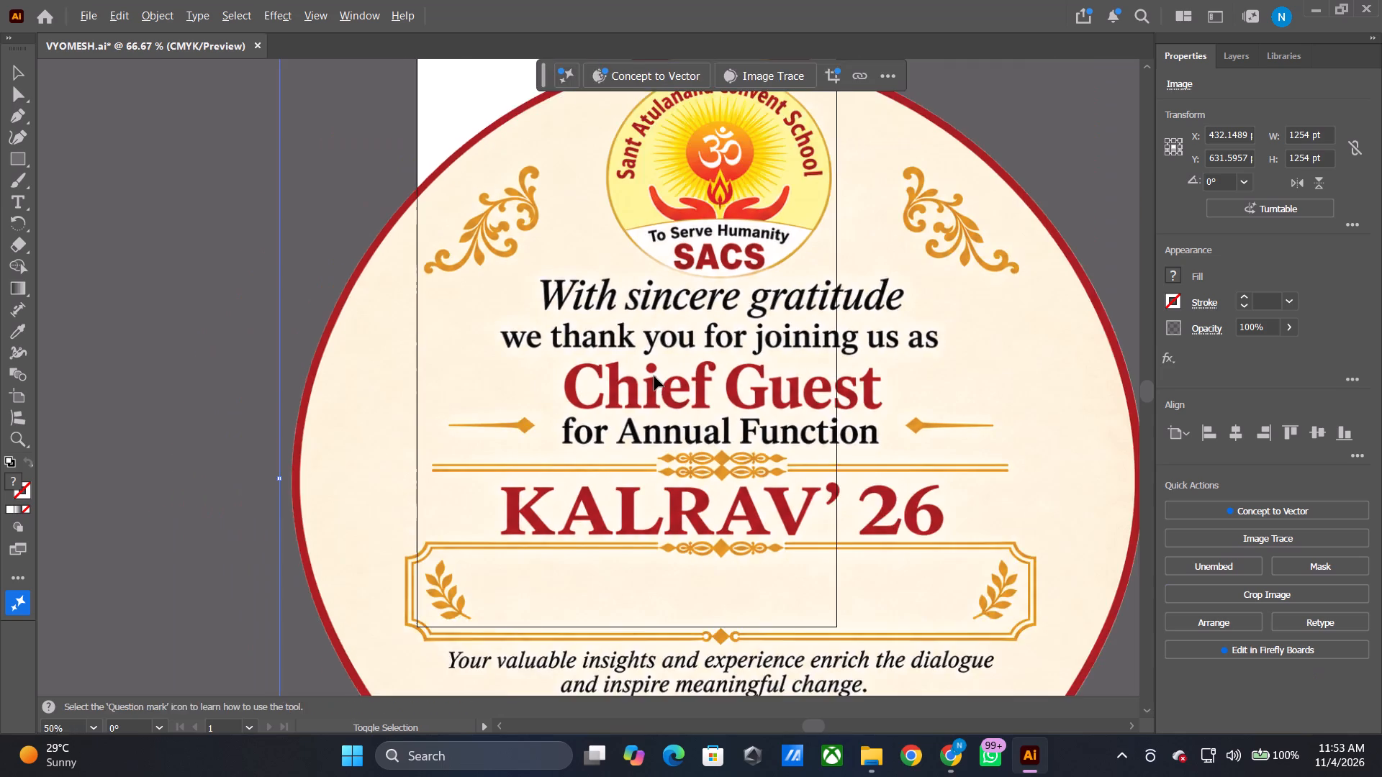
{"action": "scroll", "coordinate": [654, 376], "scroll_direction": "down", "scroll_amount": 2, "text": "alt+shift"}
{"action": "left_click_drag", "start_coordinate": [664, 334], "coordinate": [826, 450]}
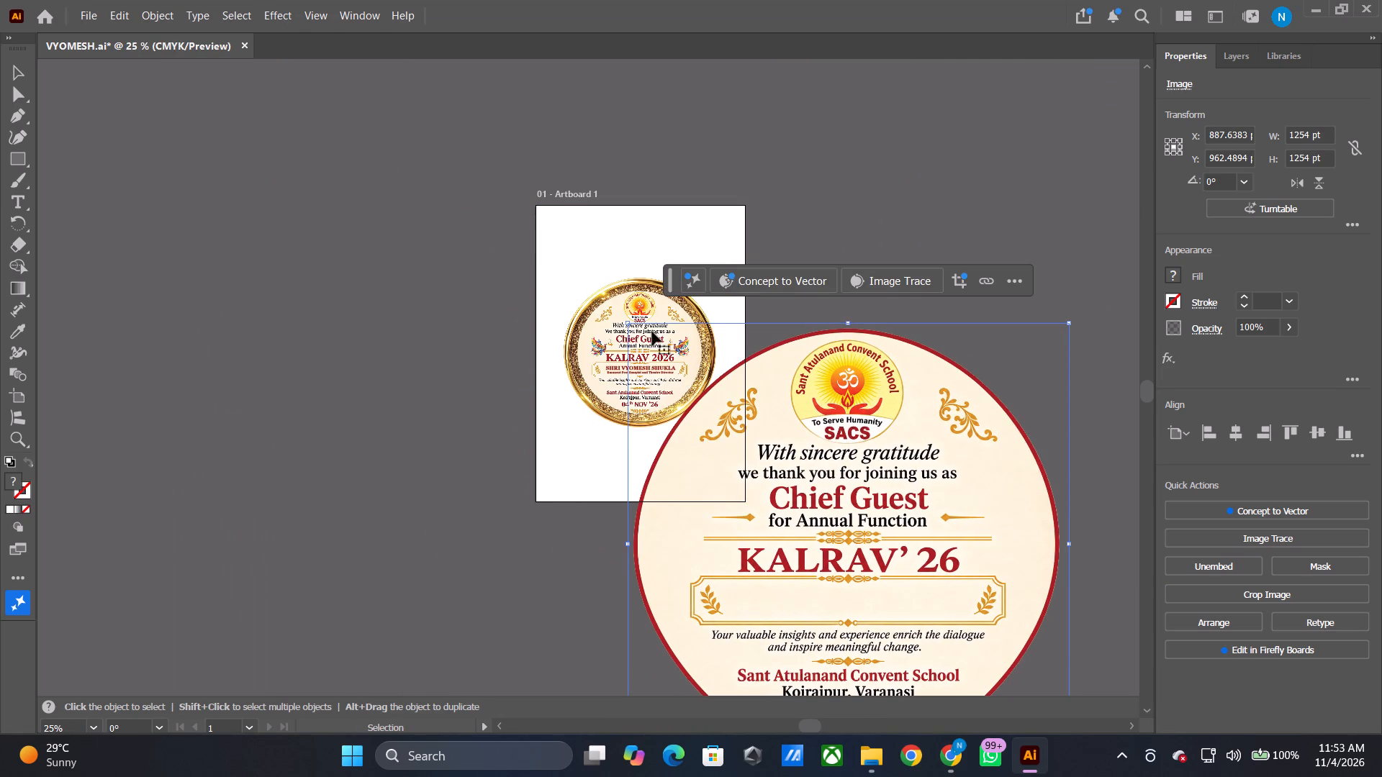
Send the gold glitter frame backward and delete the old KALRAV 2026 badge image inside it.
{"action": "left_click", "coordinate": [596, 330]}
{"action": "scroll", "coordinate": [583, 336], "scroll_direction": "up", "scroll_amount": 4, "text": "alt+shift"}
{"action": "left_click", "coordinate": [639, 323]}
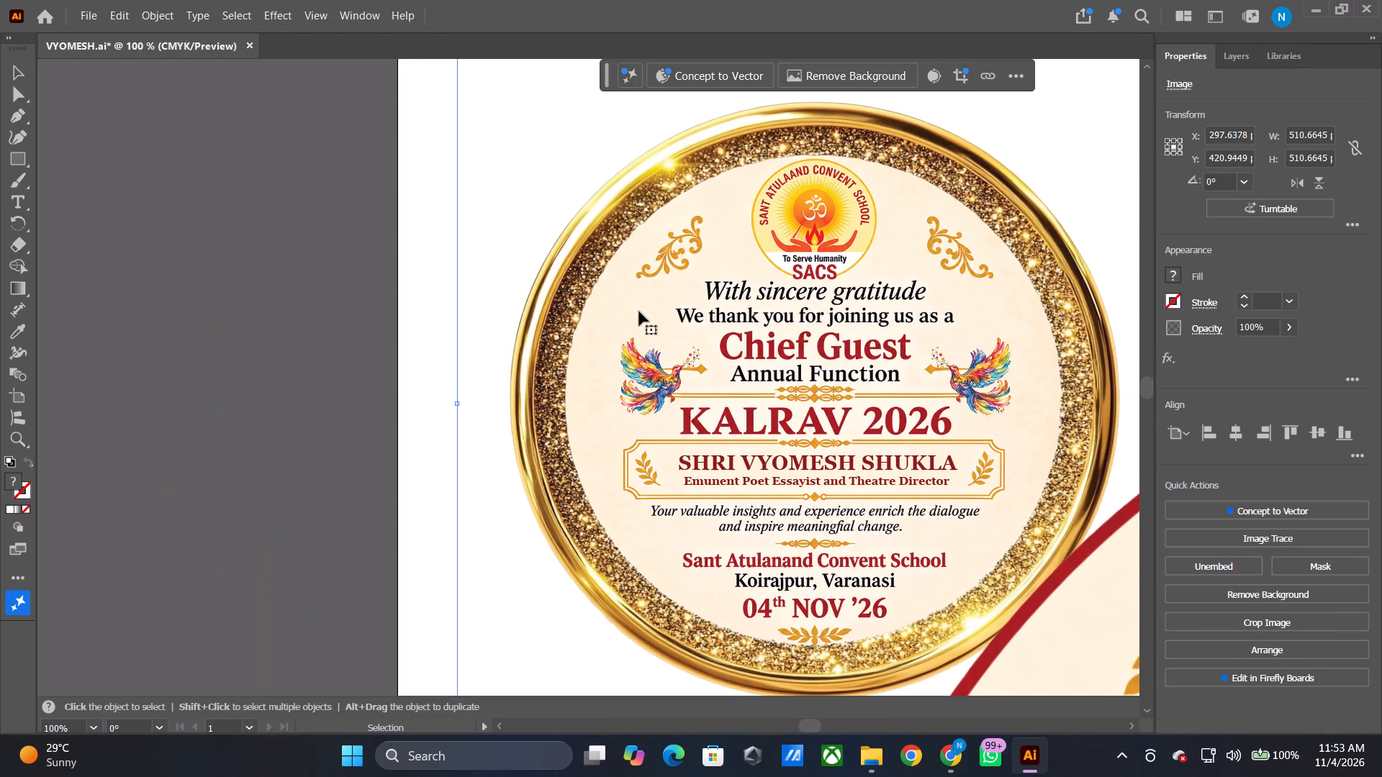
{"action": "key", "text": "ctrl+bracketleft"}
{"action": "key", "text": "ctrl+bracketleft"}
{"action": "key", "text": "ctrl+bracketleft"}
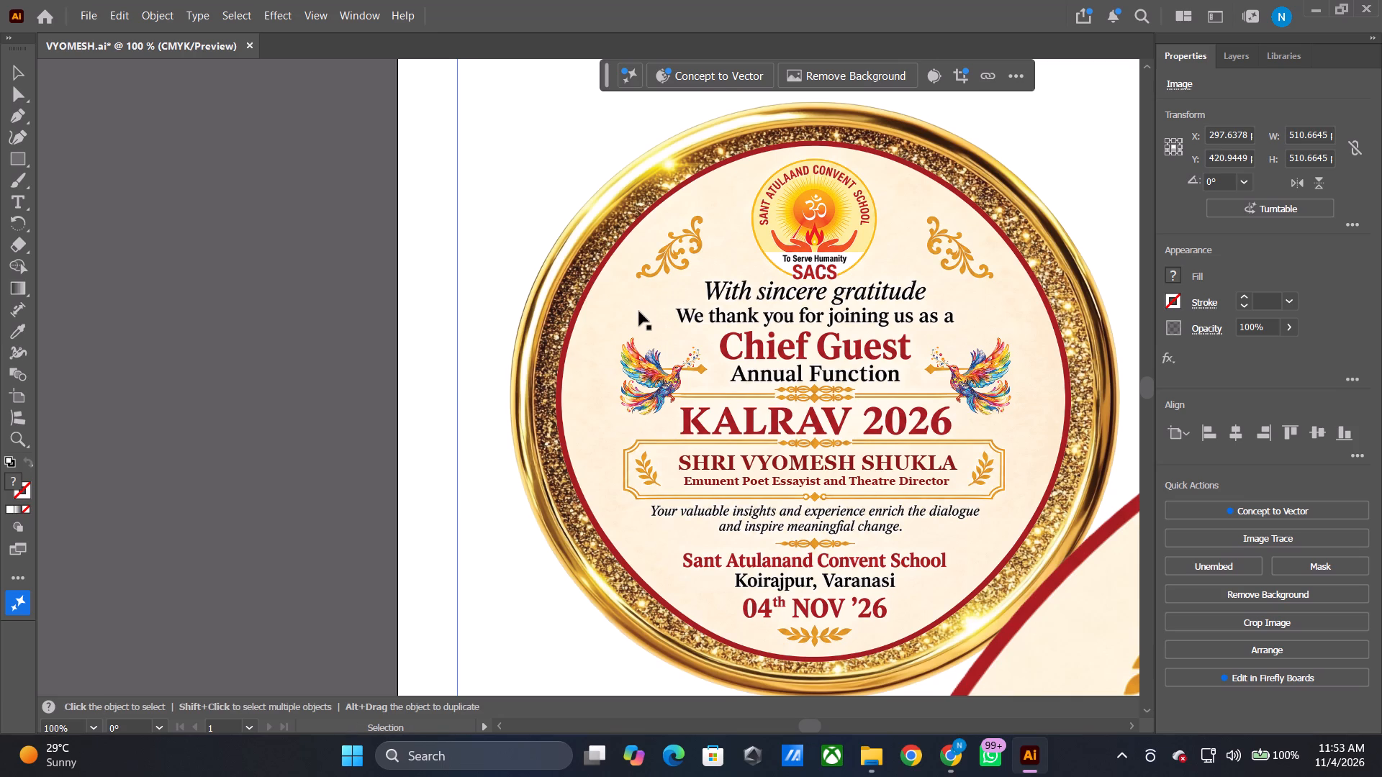
{"action": "left_click", "coordinate": [639, 312]}
{"action": "key", "text": "Delete"}
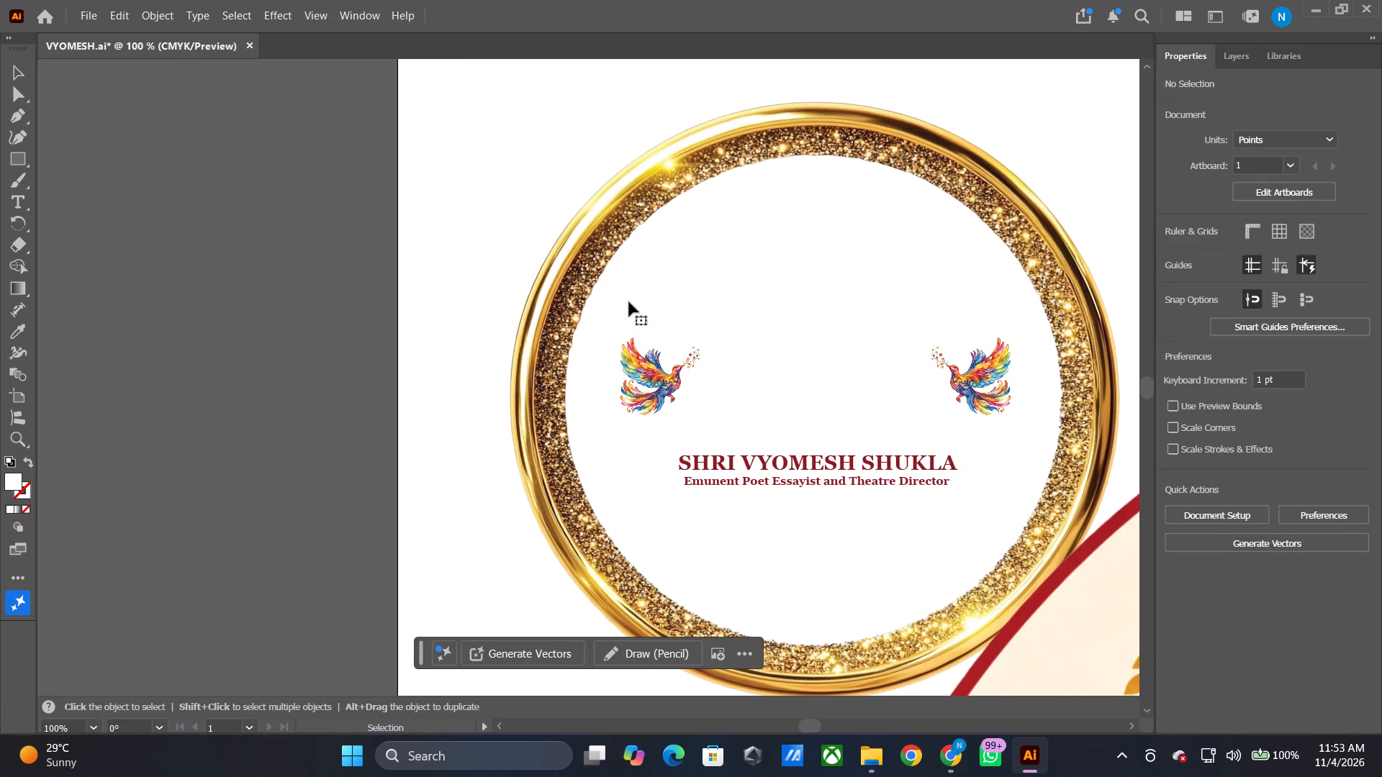
Bring the new badge over the artboard, scale it proportionally to about 282 pt, and centre it in the gold frame.
{"action": "scroll", "coordinate": [637, 314], "scroll_direction": "down", "scroll_amount": 4, "text": "alt+shift"}
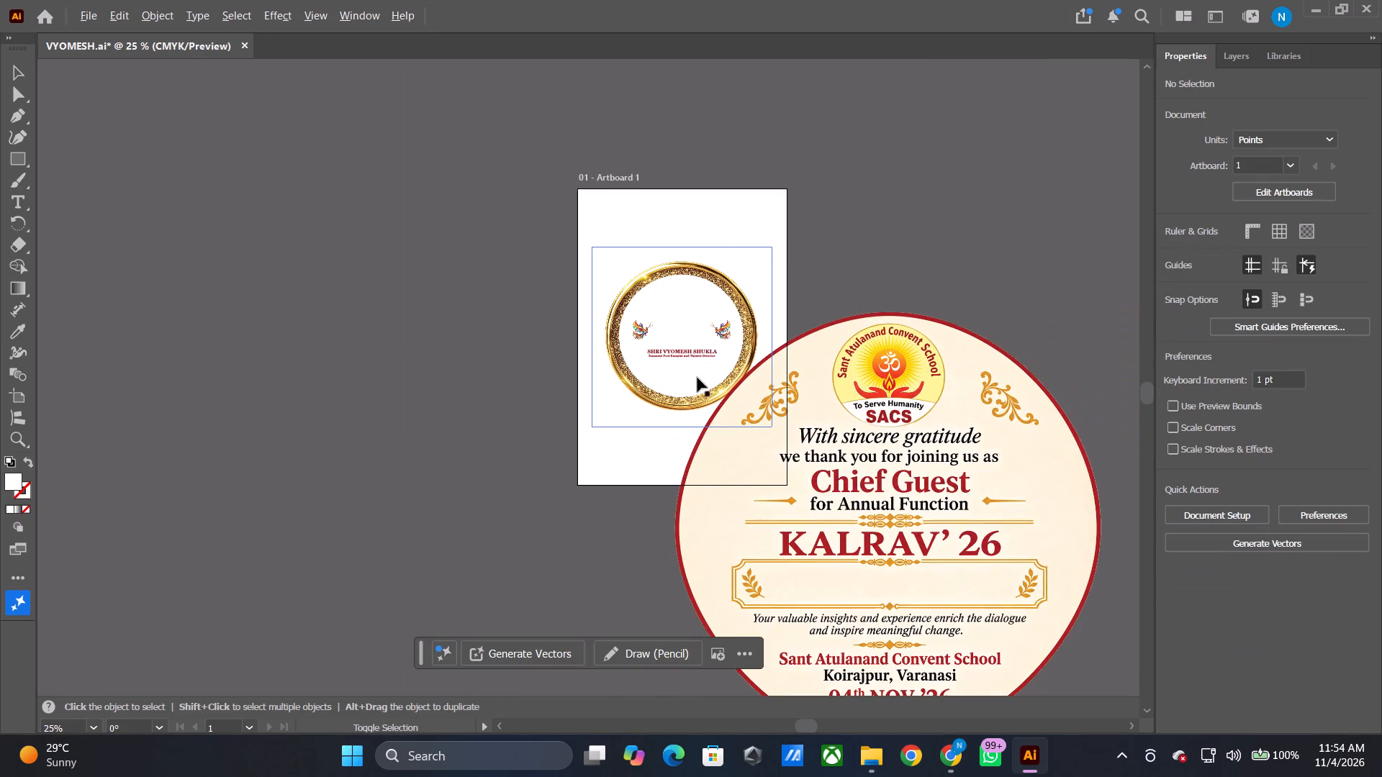
{"action": "left_click_drag", "start_coordinate": [823, 513], "coordinate": [623, 305]}
{"action": "scroll", "coordinate": [661, 365], "scroll_direction": "up", "scroll_amount": 2, "text": "alt+shift"}
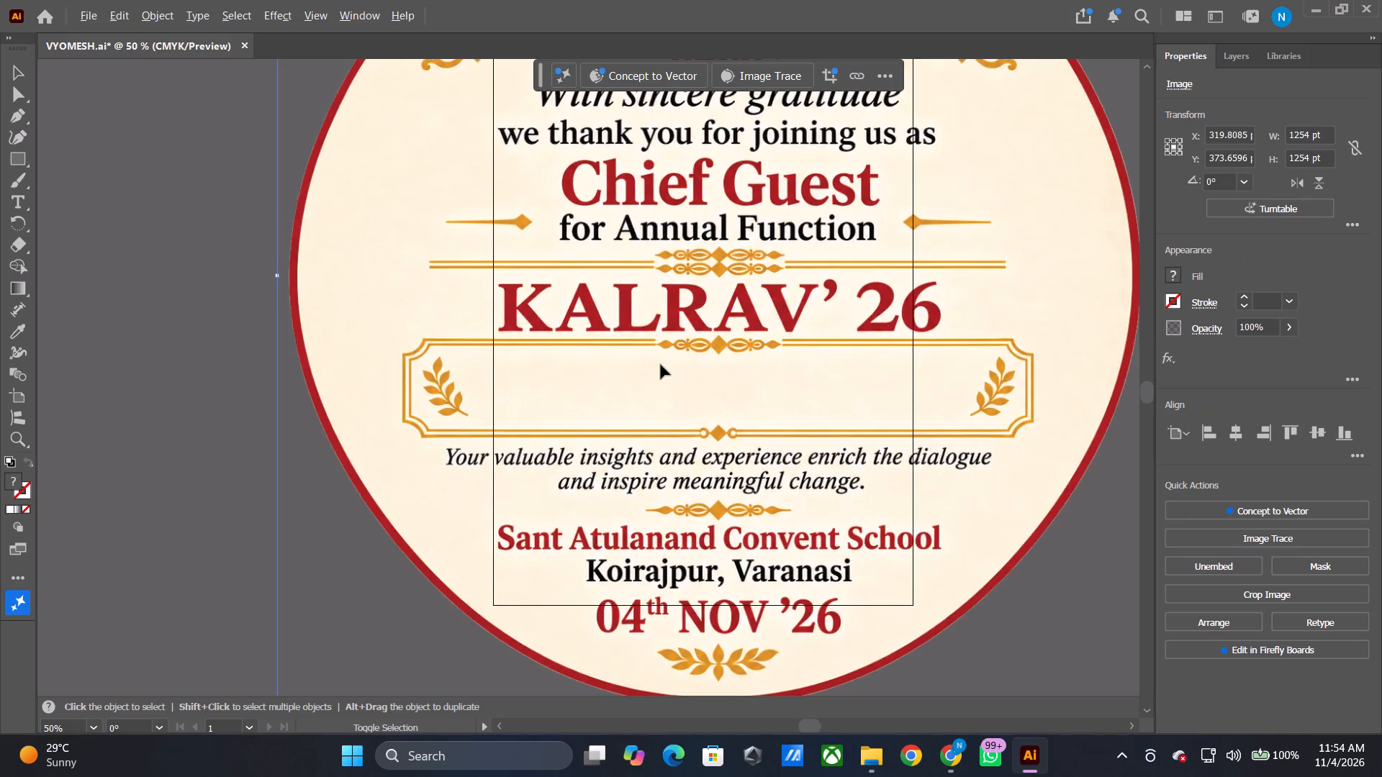
{"action": "scroll", "coordinate": [661, 365], "scroll_direction": "down", "scroll_amount": 2, "text": "alt+shift"}
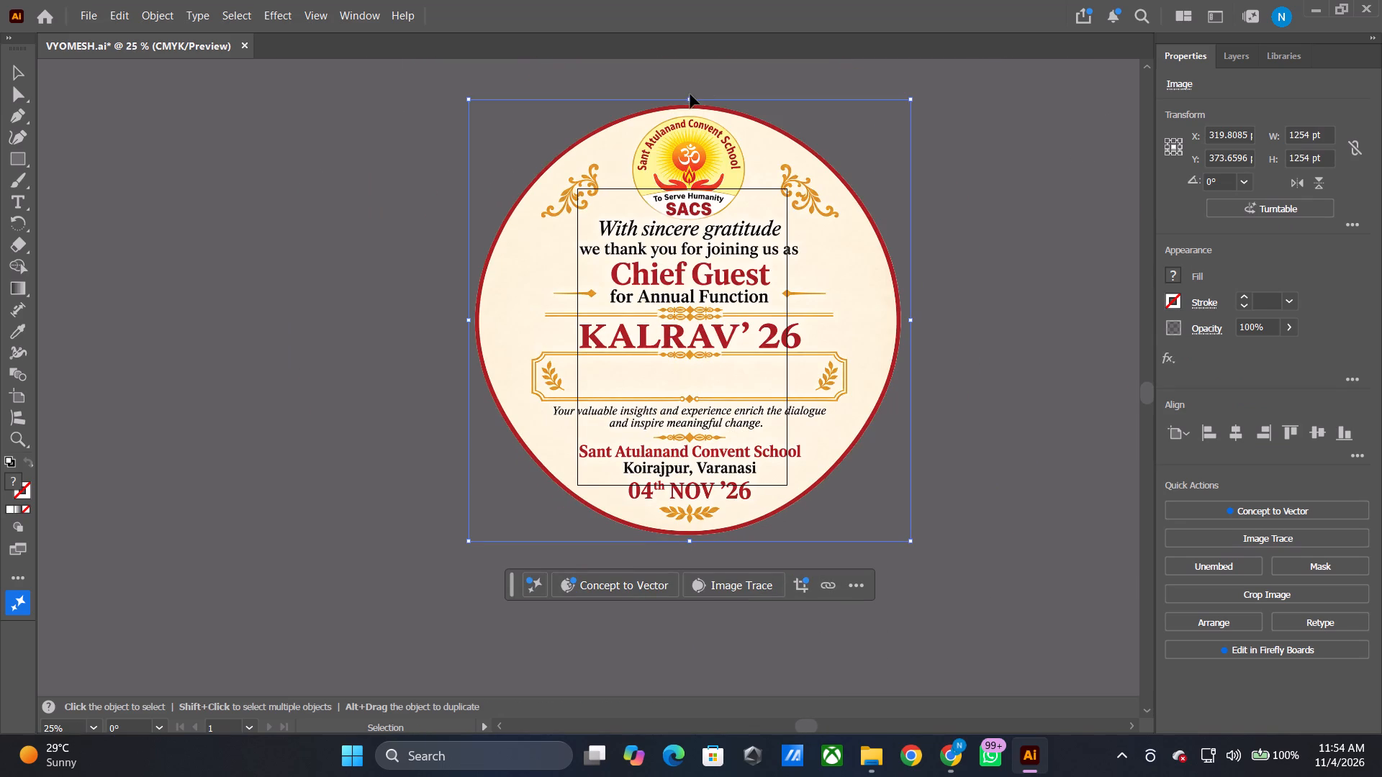
{"action": "left_click_drag", "start_coordinate": [689, 95], "coordinate": [687, 420], "text": "shift"}
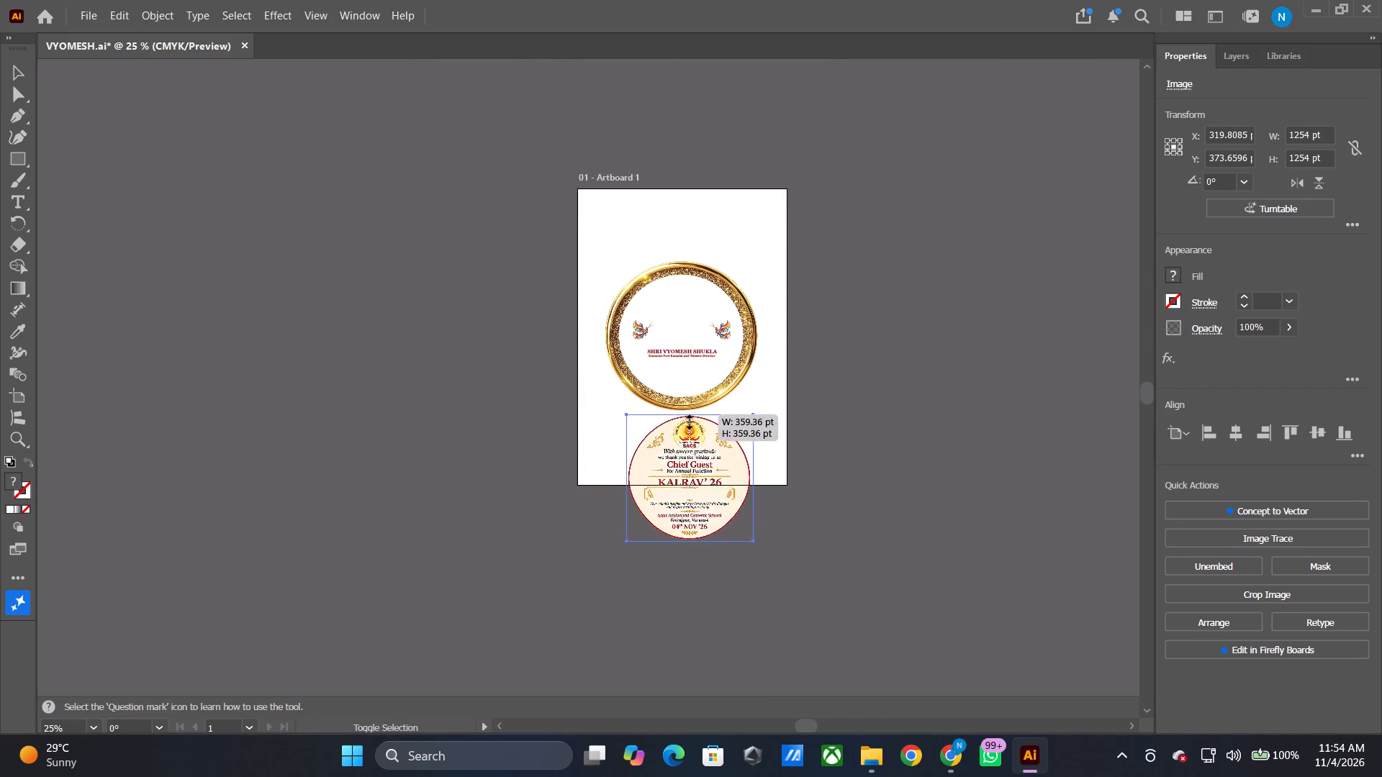
{"action": "left_click_drag", "start_coordinate": [687, 420], "coordinate": [687, 442], "text": "shift"}
{"action": "left_click_drag", "start_coordinate": [672, 503], "coordinate": [662, 347]}
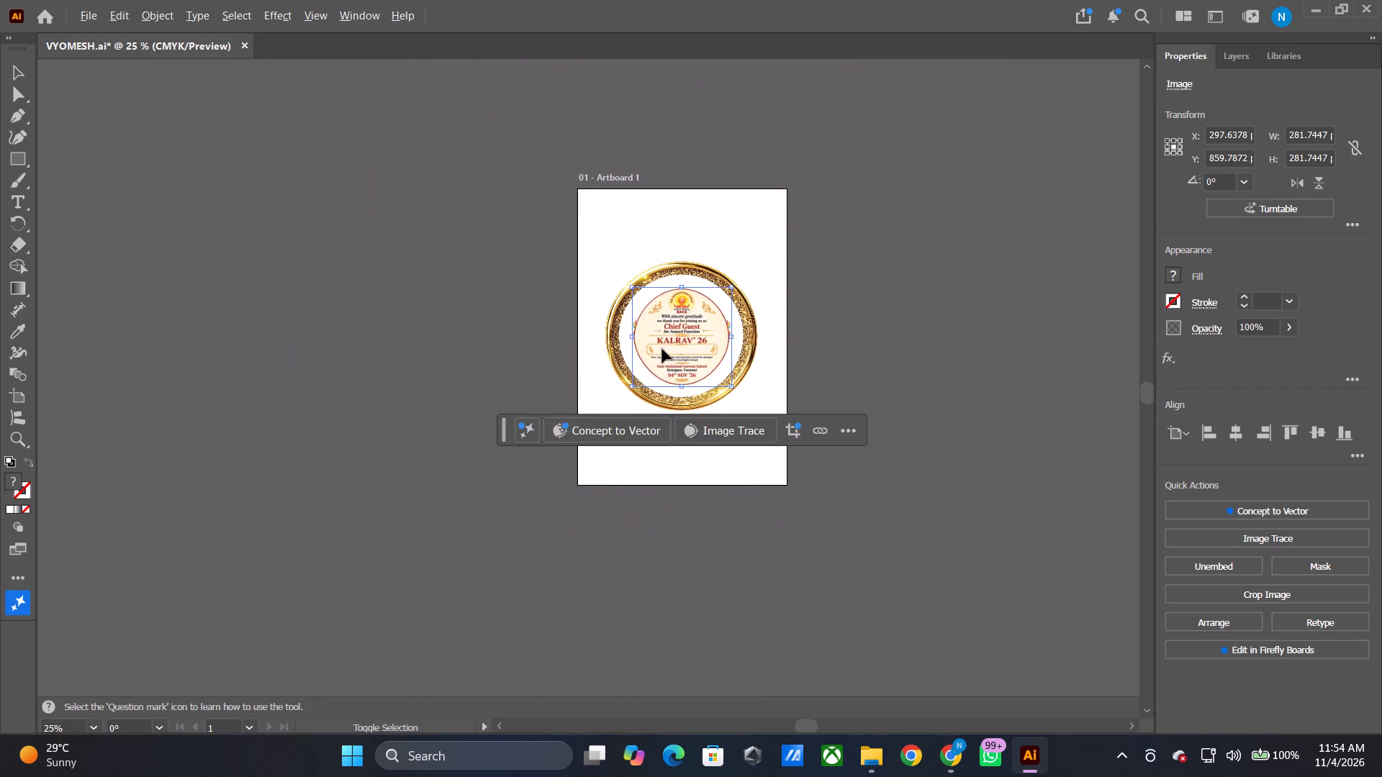
{"action": "scroll", "coordinate": [662, 349], "scroll_direction": "up", "scroll_amount": 3, "text": "alt+shift"}
{"action": "left_click", "coordinate": [725, 301]}
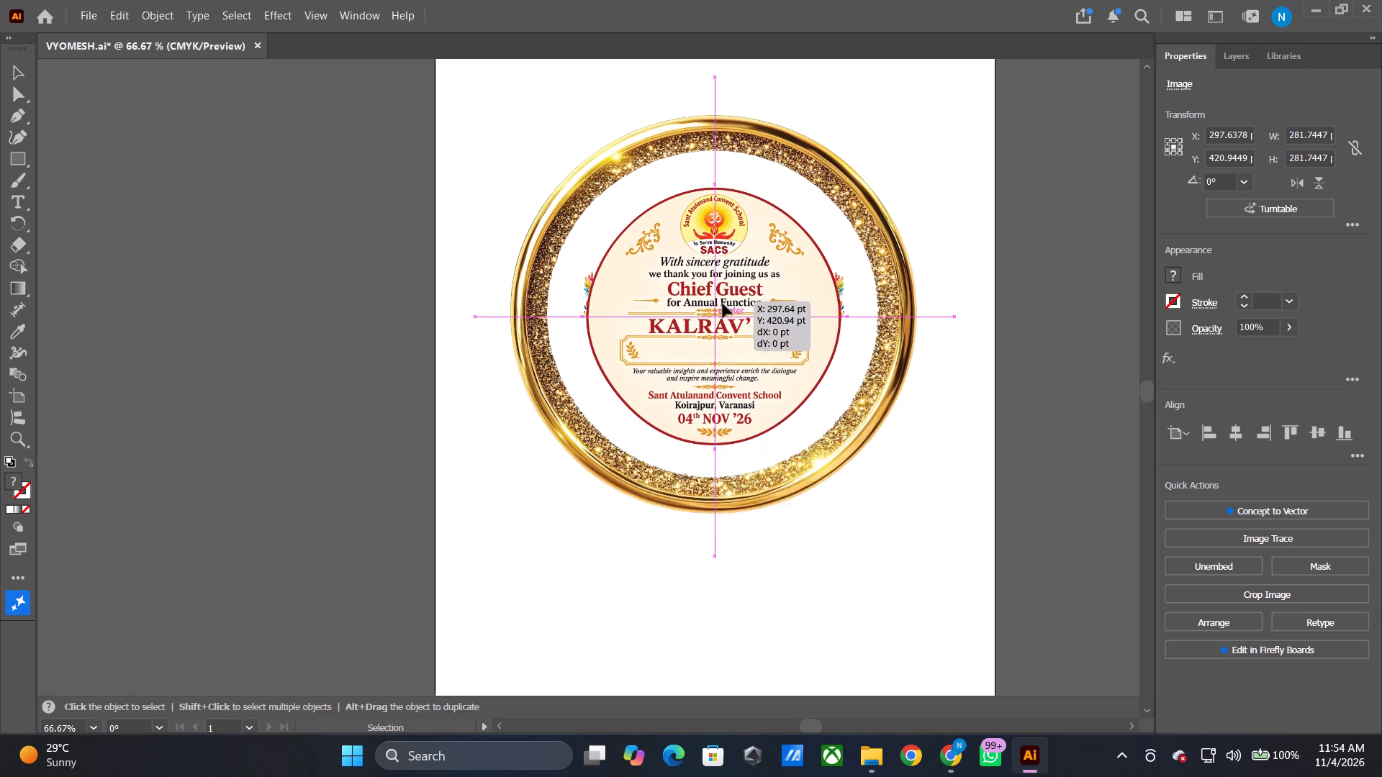
Enlarge the new badge proportionally to about 385 pt so it fills the opening of the gold frame.
{"action": "left_click_drag", "start_coordinate": [849, 448], "coordinate": [881, 462], "text": "shift"}
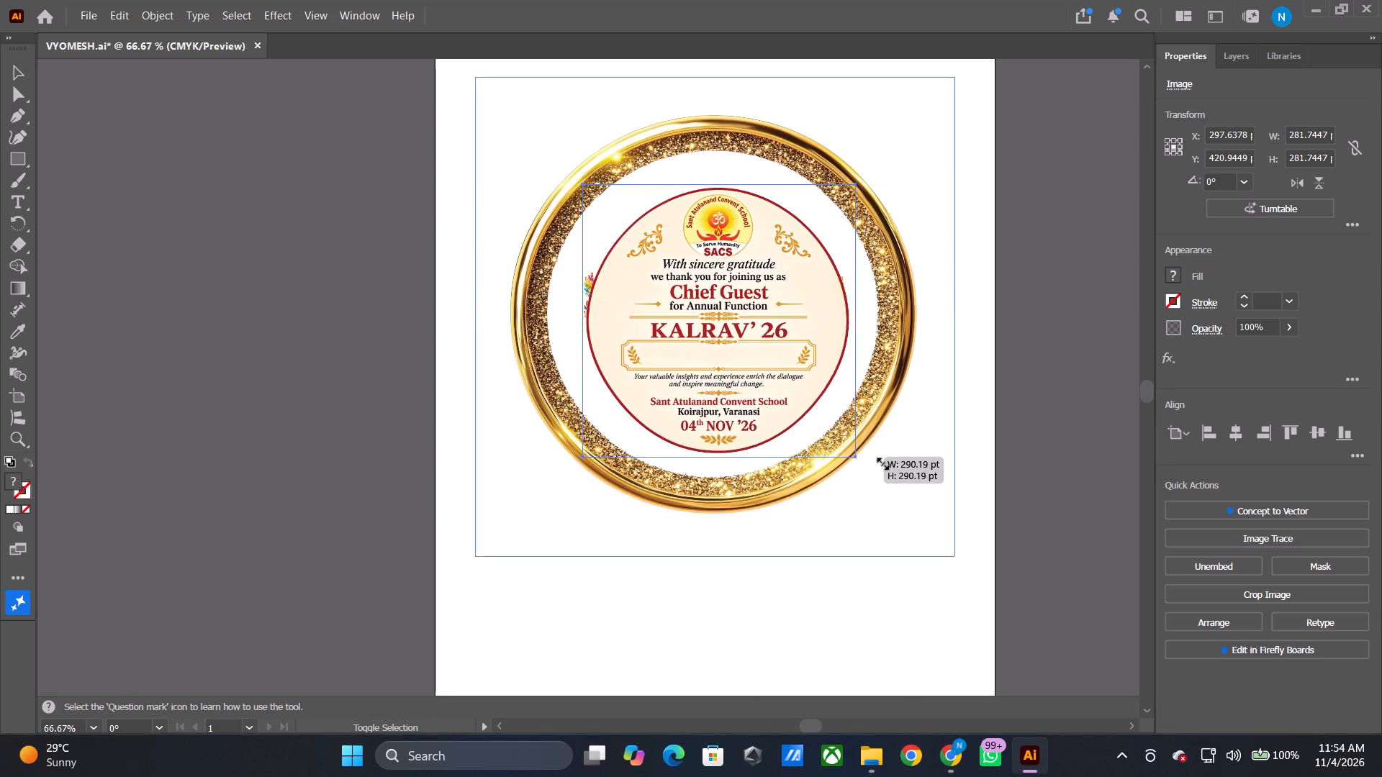
{"action": "left_click_drag", "start_coordinate": [881, 462], "coordinate": [896, 485], "text": "shift"}
{"action": "left_click_drag", "start_coordinate": [585, 187], "coordinate": [551, 168], "text": "shift"}
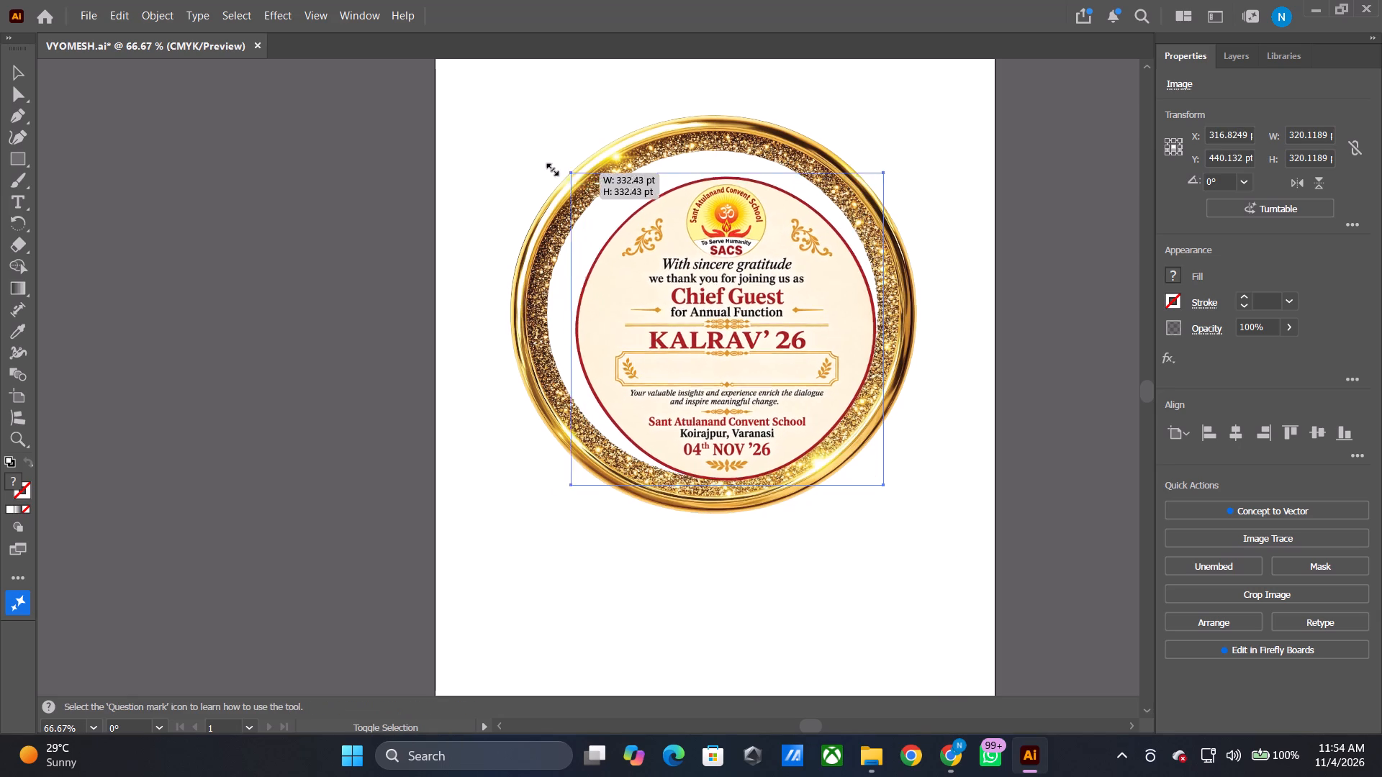
{"action": "left_click_drag", "start_coordinate": [551, 168], "coordinate": [502, 132], "text": "shift"}
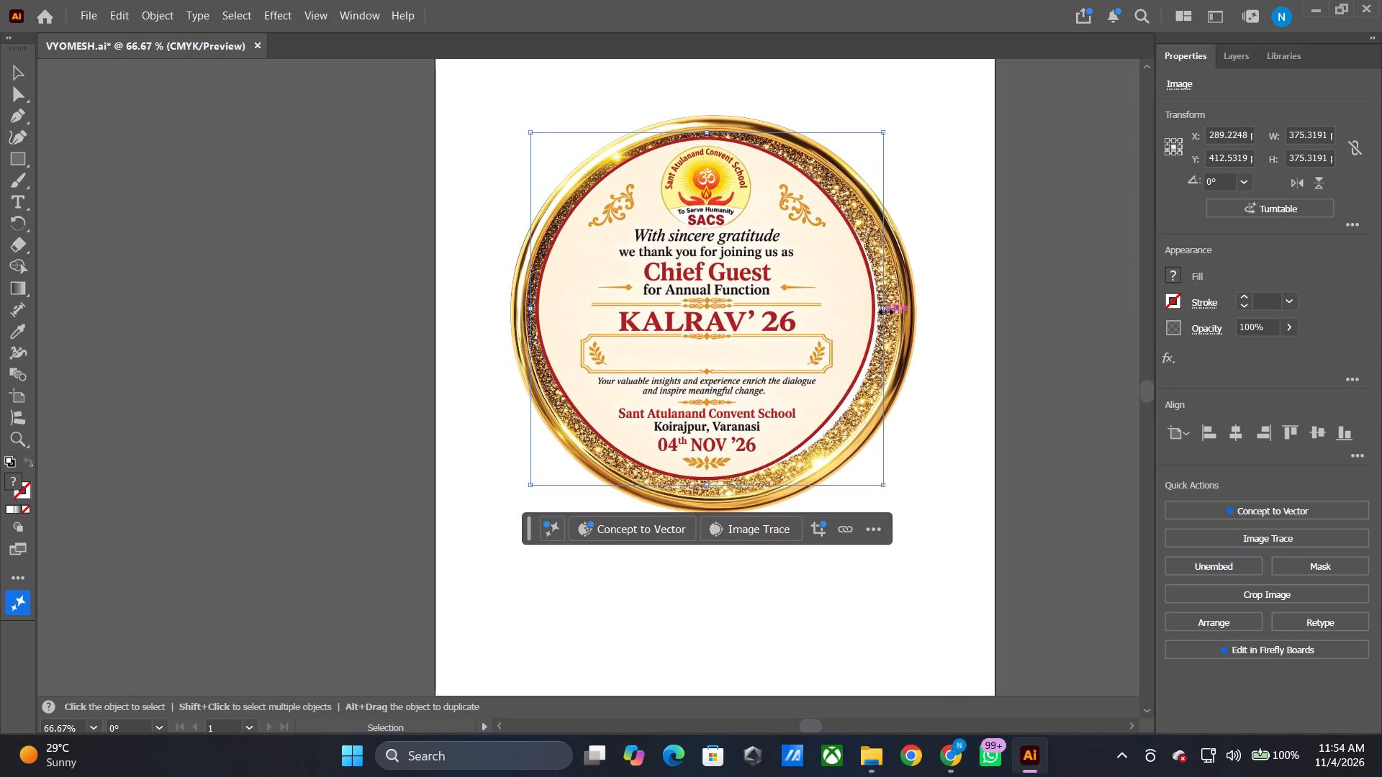
{"action": "left_click_drag", "start_coordinate": [885, 307], "coordinate": [893, 301], "text": "shift"}
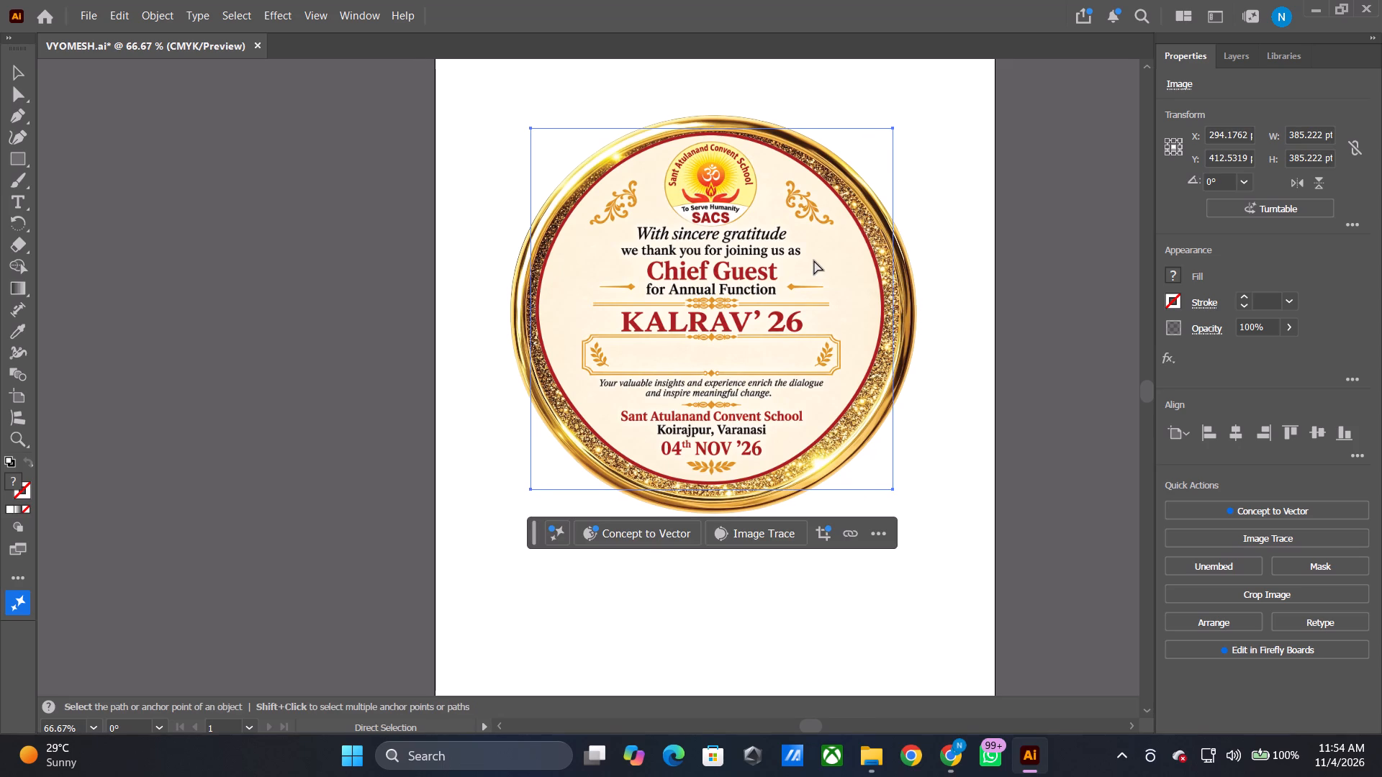
Send the new badge backward behind the gold glitter frame, the two birds and the guest name text.
{"action": "key", "text": "ctrl+bracketleft"}
{"action": "key", "text": "ctrl+bracketleft"}
{"action": "key", "text": "ctrl+bracketleft"}
{"action": "key", "text": "ctrl+bracketleft"}
{"action": "key", "text": "ctrl+bracketleft"}
{"action": "key", "text": "ctrl+bracketleft"}
{"action": "key", "text": "ctrl+bracketleft"}
{"action": "key", "text": "ctrl+bracketleft"}
{"action": "key", "text": "ctrl+bracketleft"}
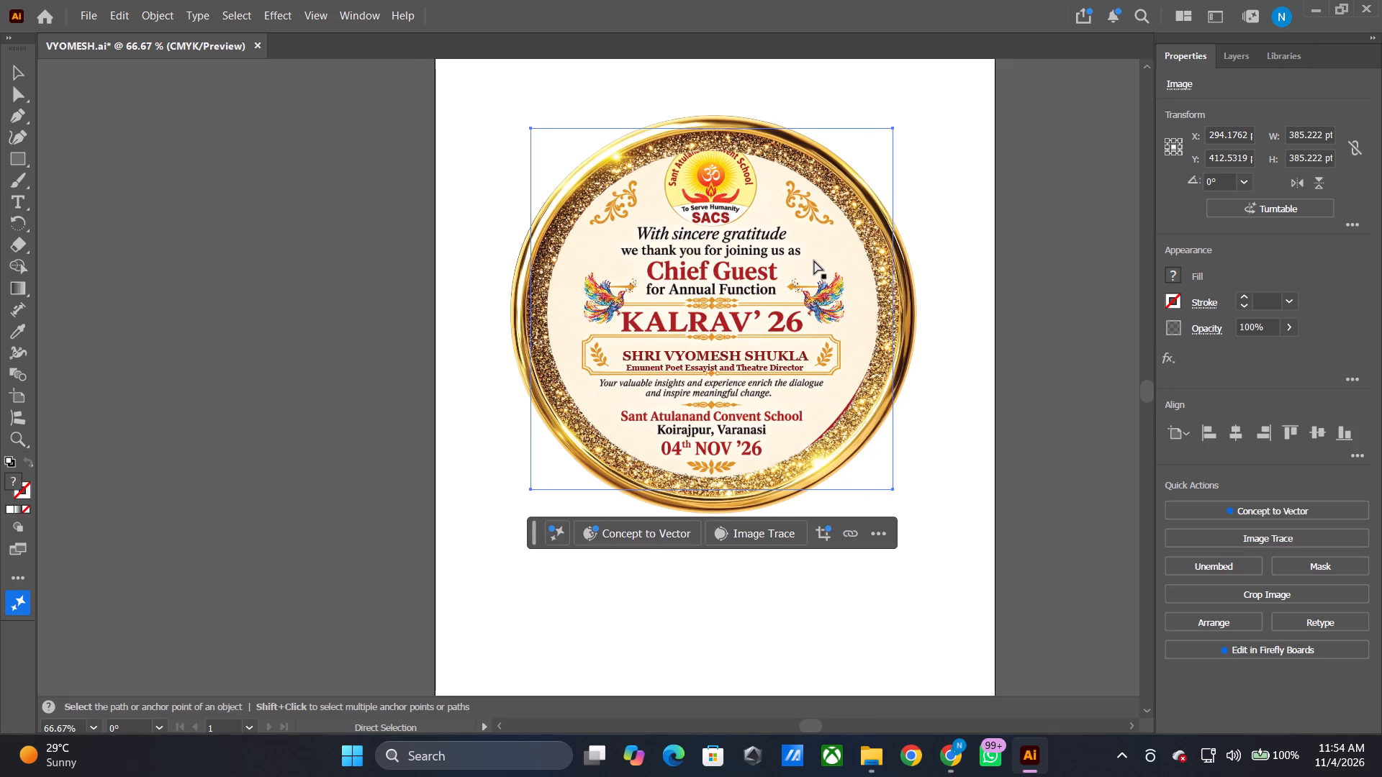
Nudge the badge down 8 pt so its blank name plate sits around the guest name text.
{"action": "key", "text": "Down"}
{"action": "key", "text": "Down"}
{"action": "key", "text": "Down"}
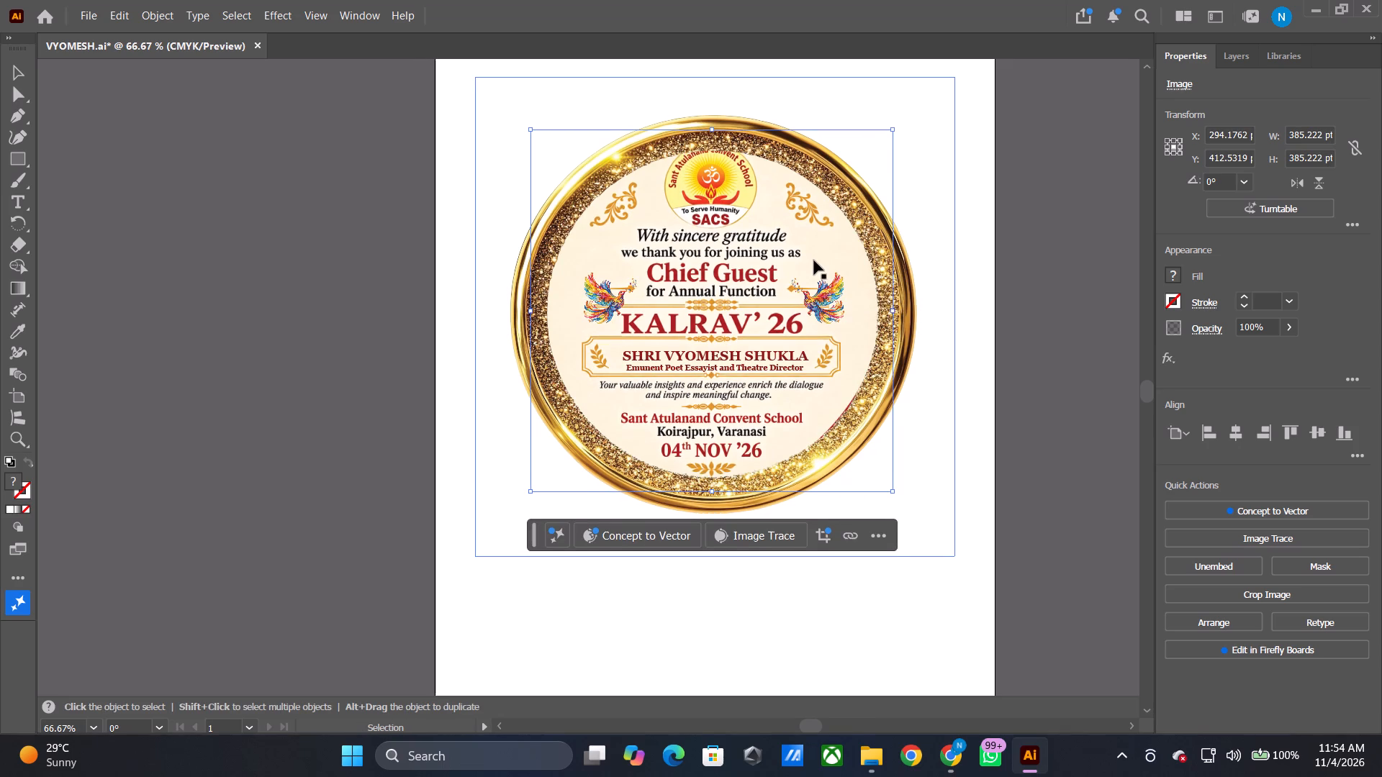
{"action": "key", "text": "Down"}
{"action": "key", "text": "Down"}
{"action": "key", "text": "Down"}
{"action": "key", "text": "Down"}
{"action": "key", "text": "Down"}
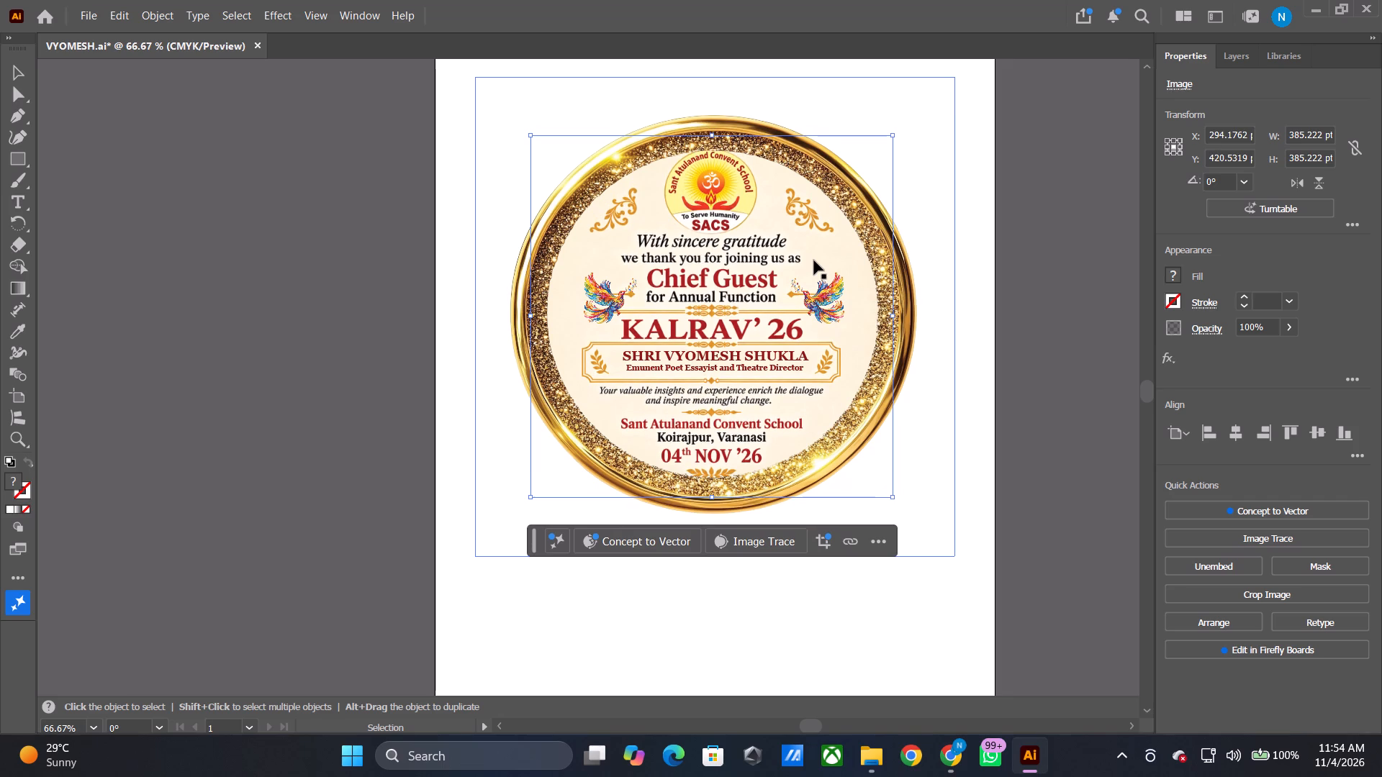
{"action": "key", "text": "Right"}
{"action": "key", "text": "Left"}
Reduce the badge proportionally to about 377 pt wide, keeping its lower edge in place.
{"action": "left_click_drag", "start_coordinate": [708, 133], "coordinate": [708, 140], "text": "shift"}
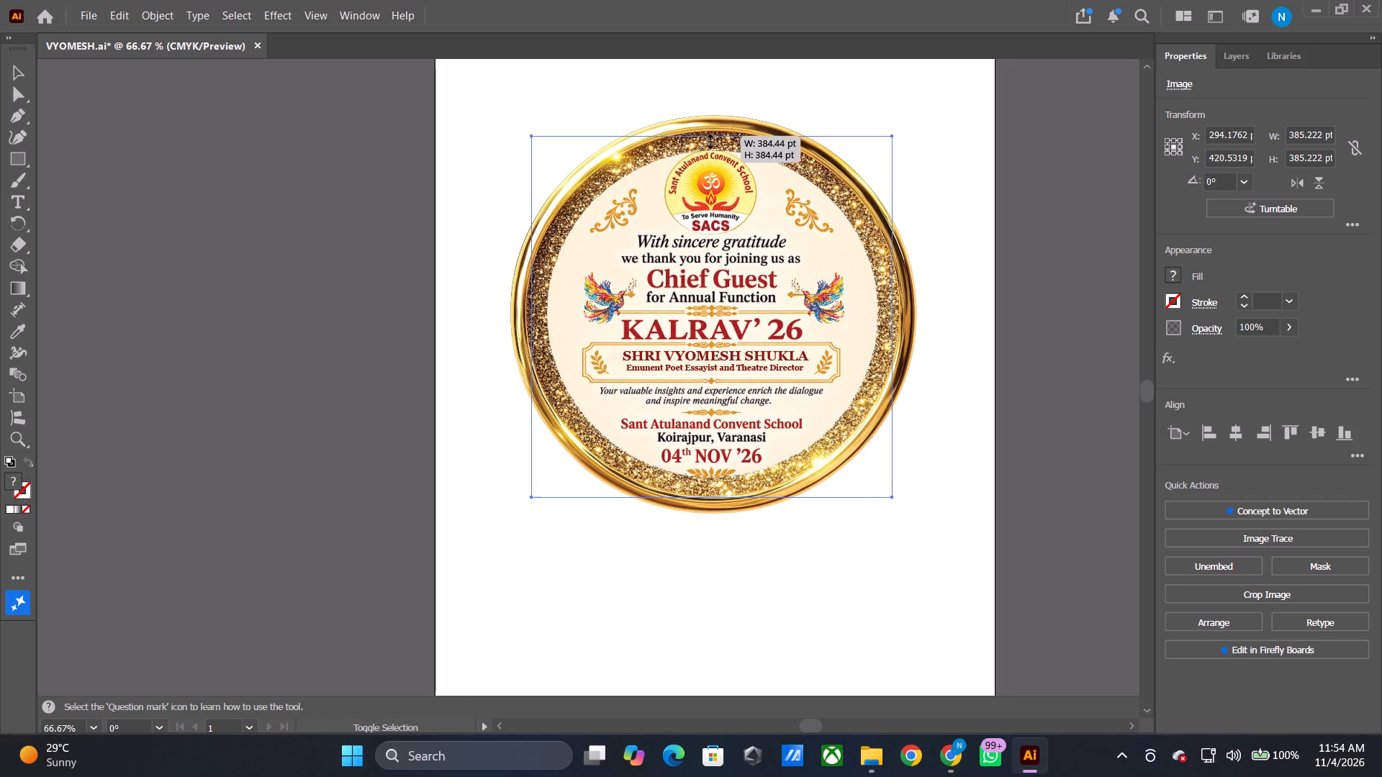
{"action": "left_click_drag", "start_coordinate": [708, 140], "coordinate": [709, 143], "text": "shift"}
Fine-tune the badge's position in the frame to about X 296 pt, Y 420 pt, and deselect it.
{"action": "key", "text": "Right"}
{"action": "key", "text": "Right"}
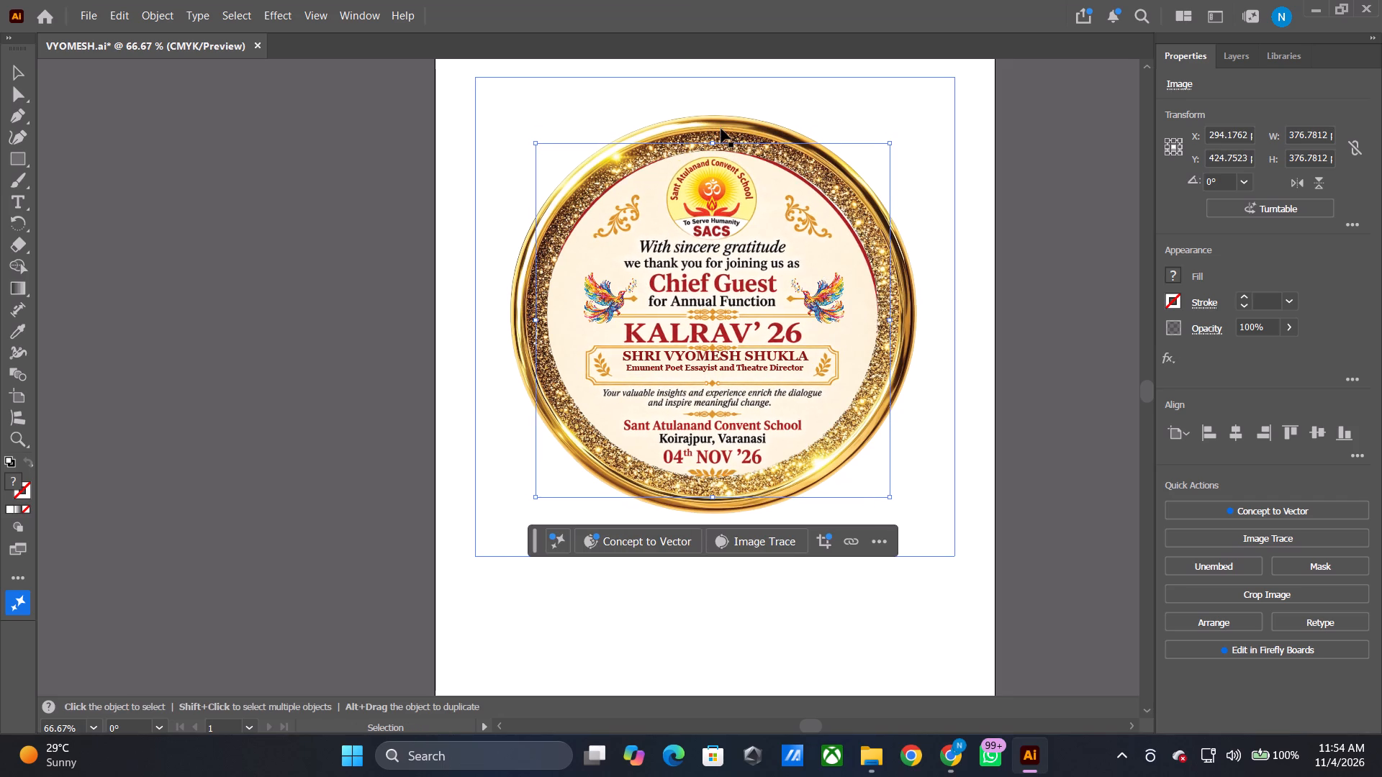
{"action": "key", "text": "Right"}
{"action": "key", "text": "Up"}
{"action": "key", "text": "Up"}
{"action": "key", "text": "Right"}
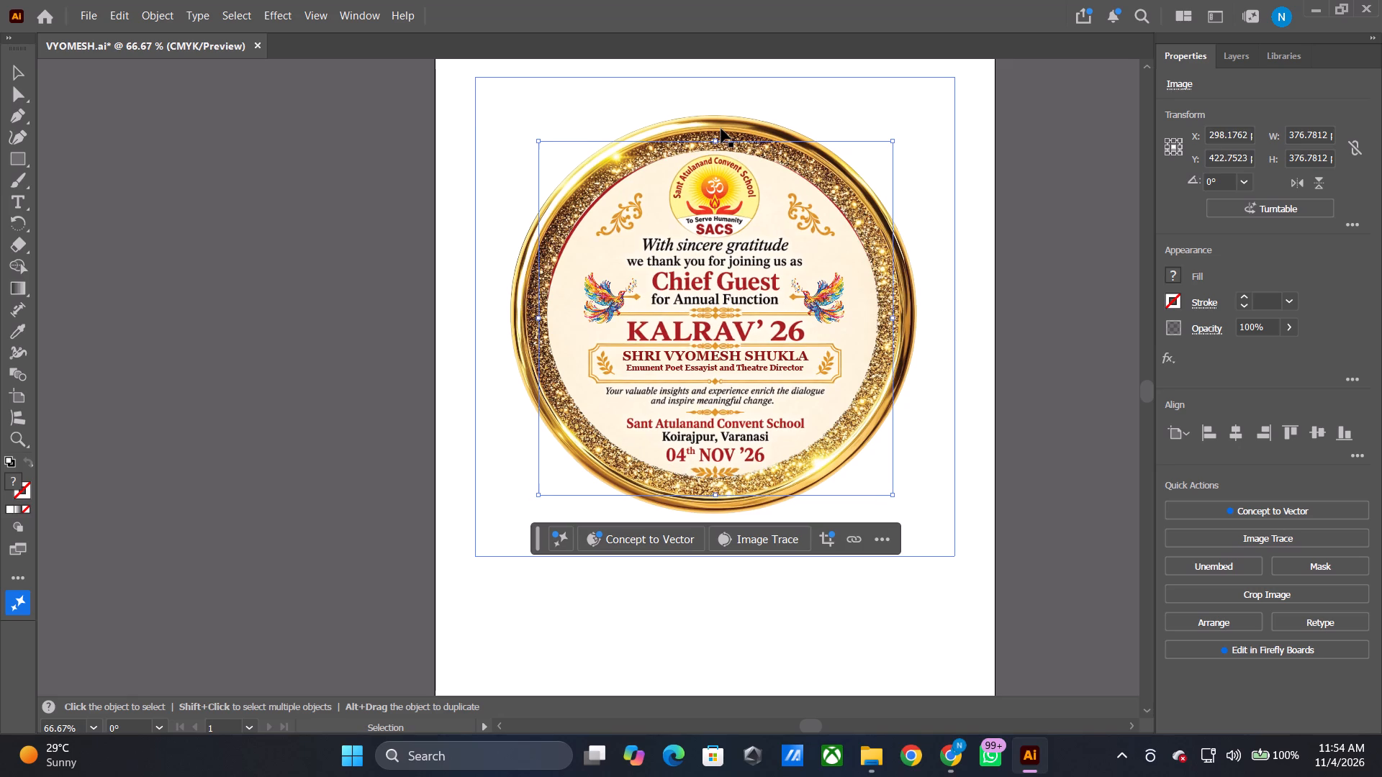
{"action": "key", "text": "Left"}
{"action": "key", "text": "Up"}
{"action": "key", "text": "Up"}
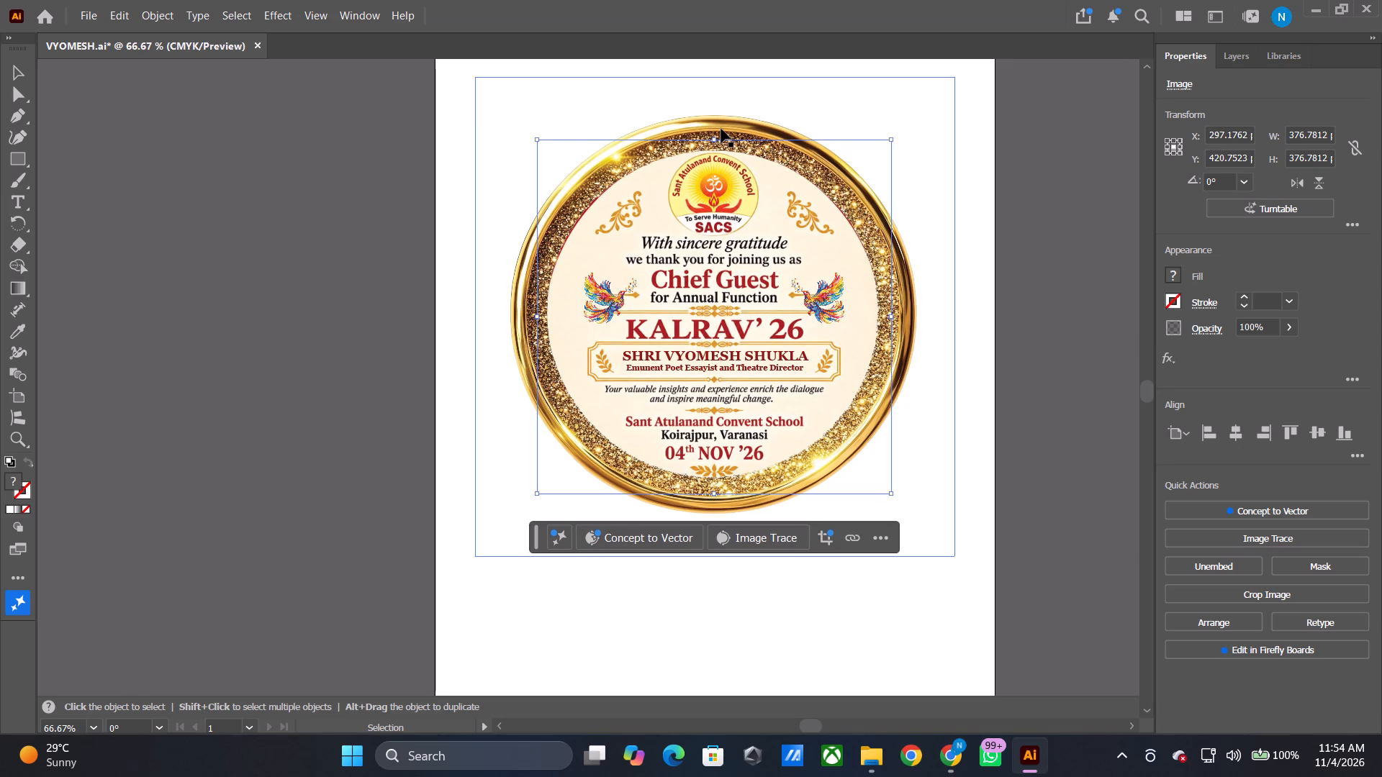
{"action": "key", "text": "Left"}
{"action": "key", "text": "Right"}
{"action": "key", "text": "Up"}
{"action": "key", "text": "Left"}
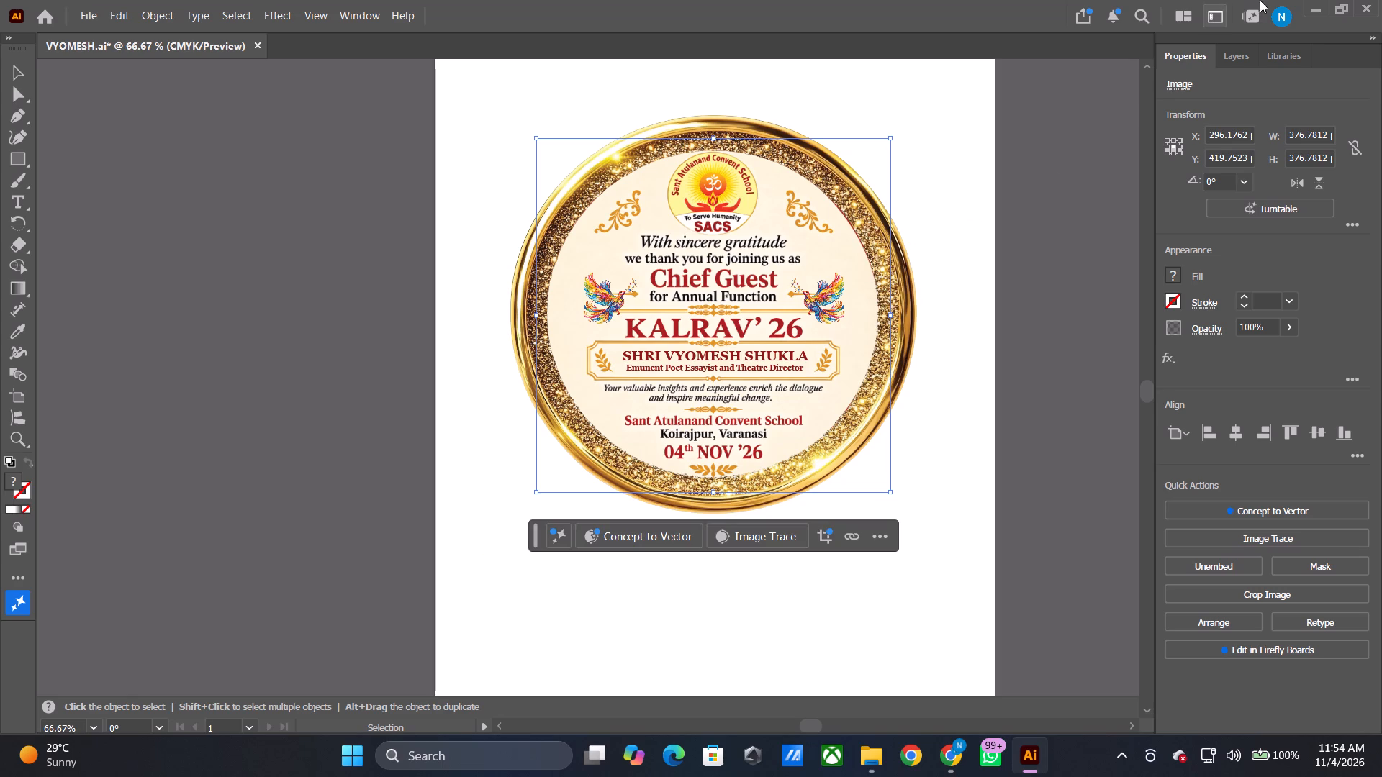
{"action": "left_click", "coordinate": [1036, 139]}
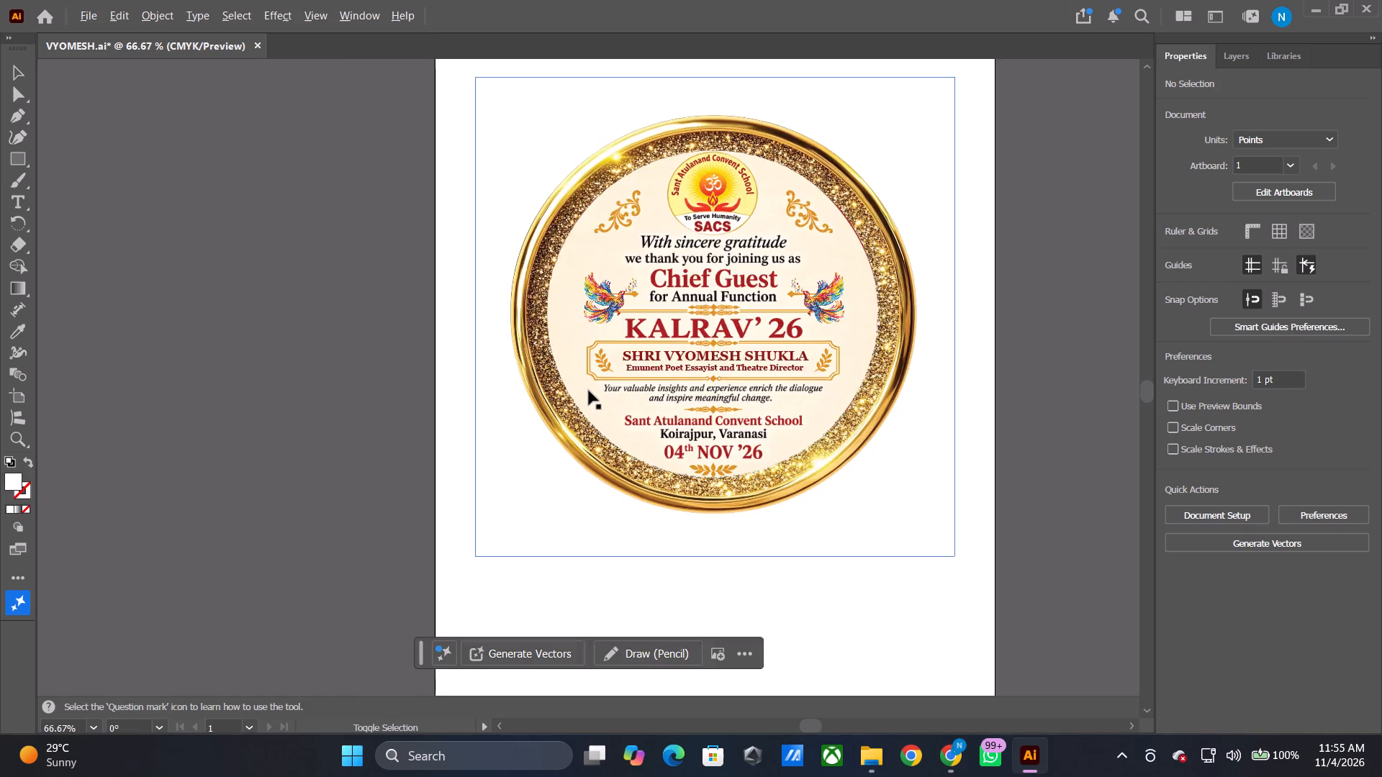
{"action": "scroll", "coordinate": [589, 391], "scroll_direction": "up", "scroll_amount": 1, "text": "alt+shift"}
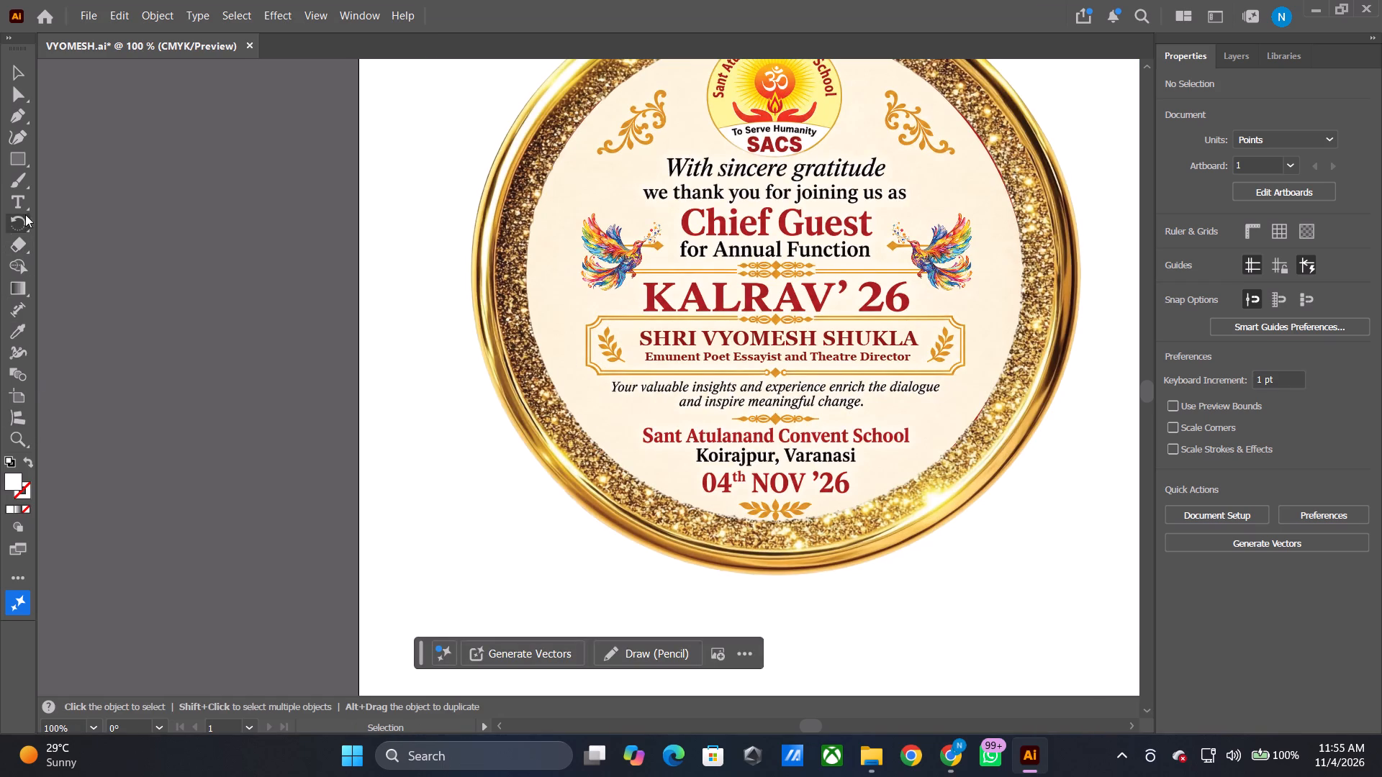
Change the honorific before the guest's name on the name plate from SHRI to SHREE.
{"action": "left_click", "coordinate": [18, 201]}
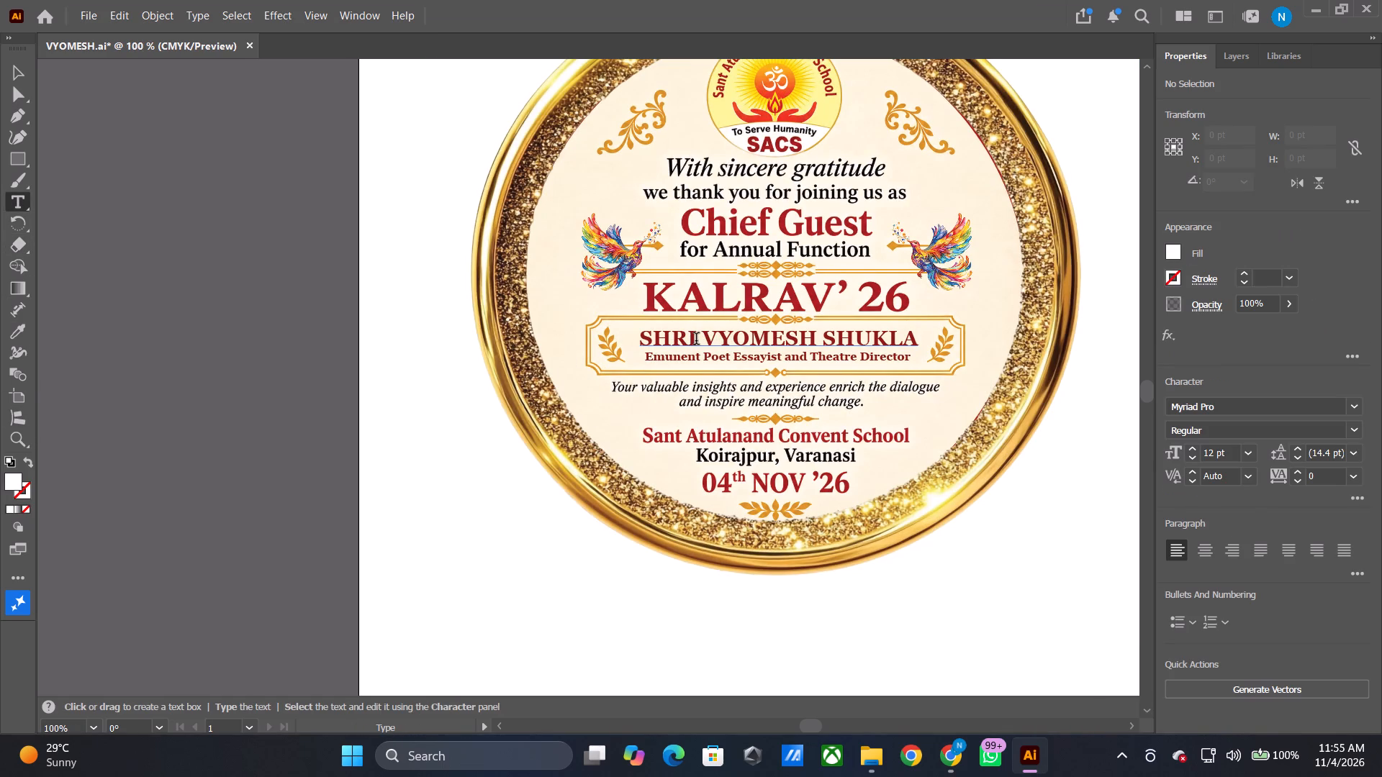
{"action": "left_click", "coordinate": [696, 340]}
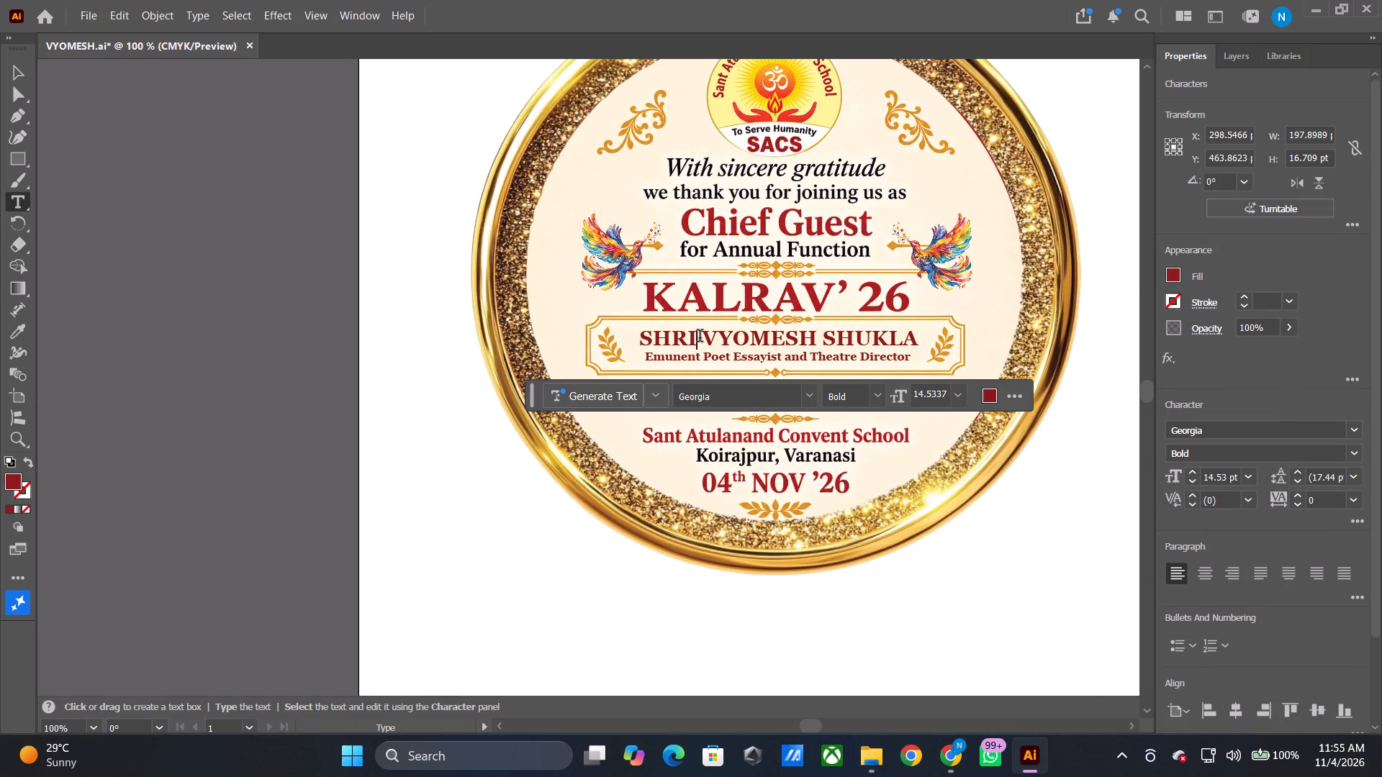
{"action": "key", "text": "BackSpace"}
{"action": "key", "text": "e"}
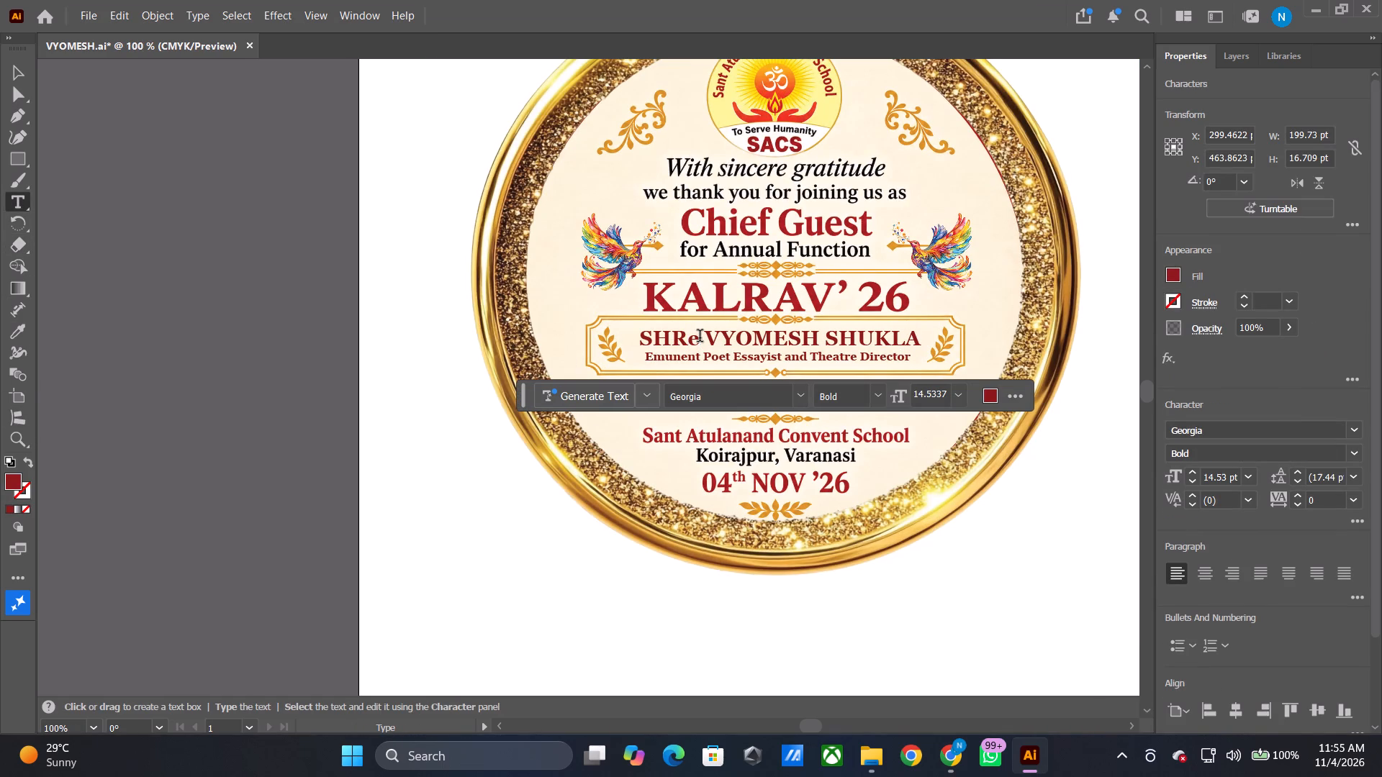
{"action": "key", "text": "BackSpace"}
{"action": "type", "text": "EE"}
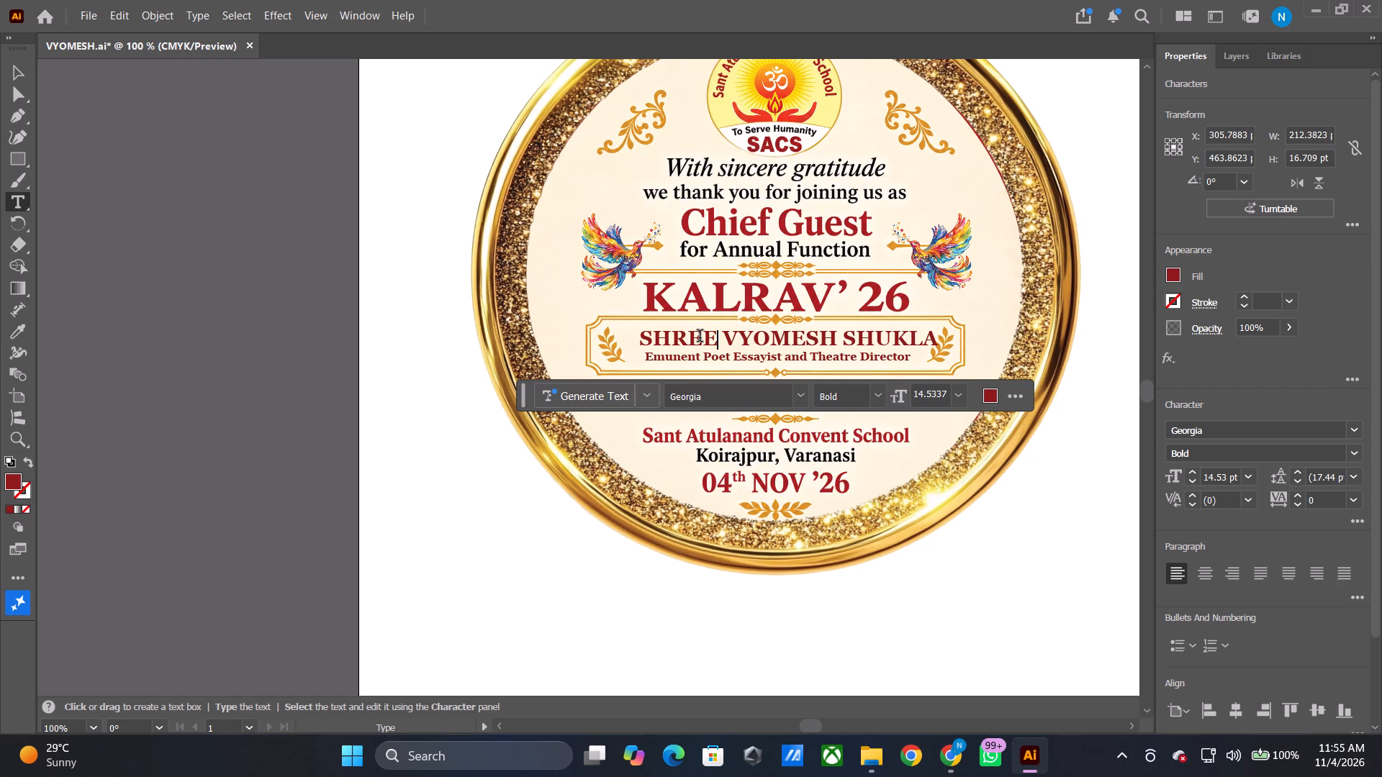
{"action": "left_click", "coordinate": [16, 71]}
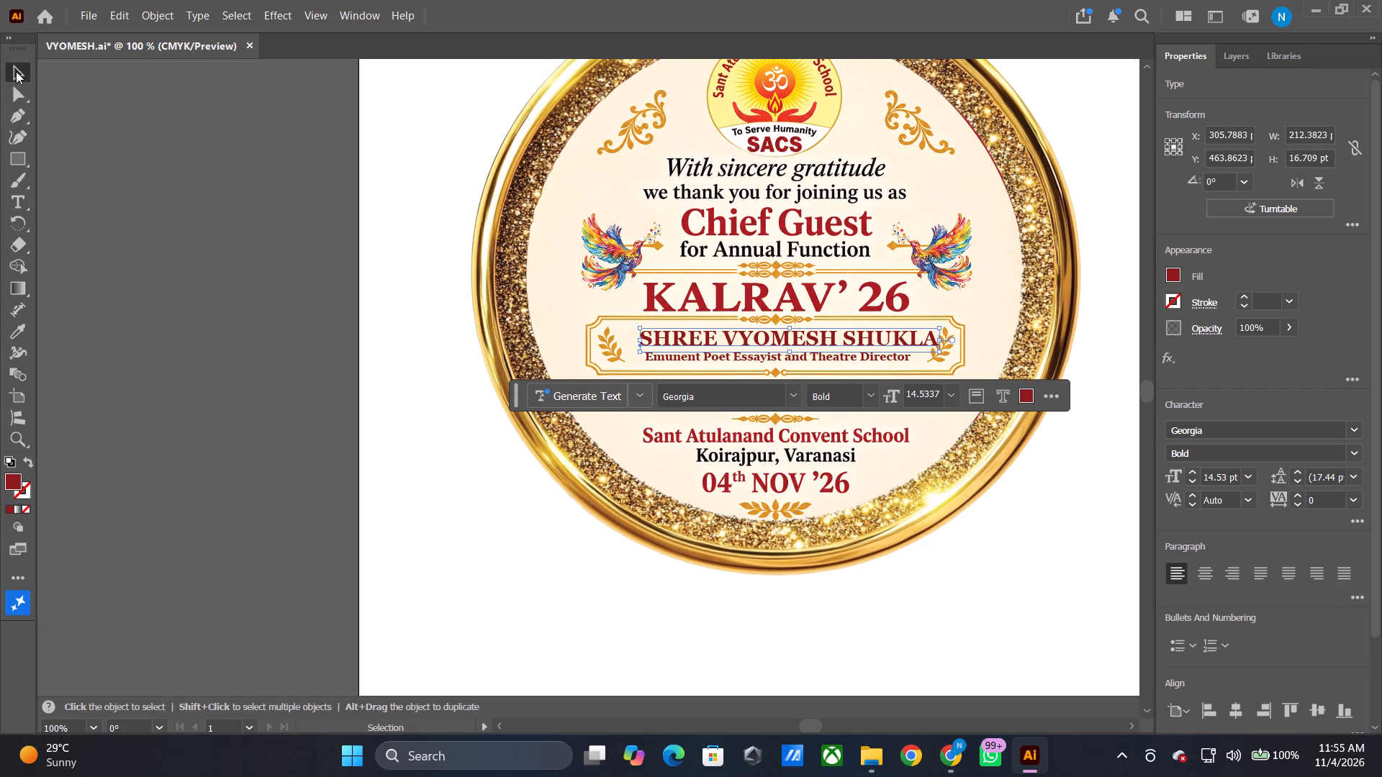
Nudge the guest name line 7 pt to the left to centre it in its plate, and deselect it.
{"action": "key", "text": "Left"}
{"action": "key", "text": "Left"}
{"action": "key", "text": "Left"}
{"action": "key", "text": "Left"}
{"action": "key", "text": "Left"}
{"action": "key", "text": "Left"}
{"action": "key", "text": "Left"}
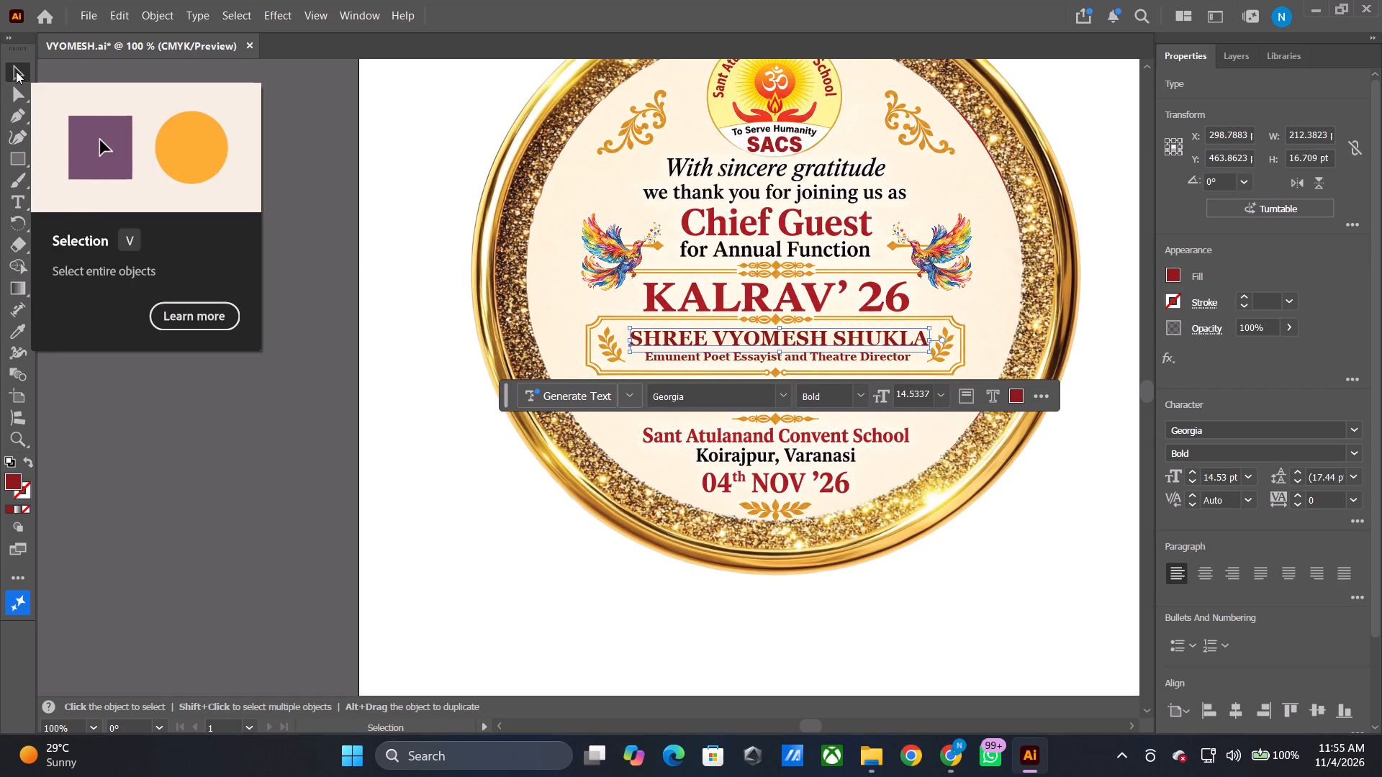
{"action": "left_click", "coordinate": [343, 432]}
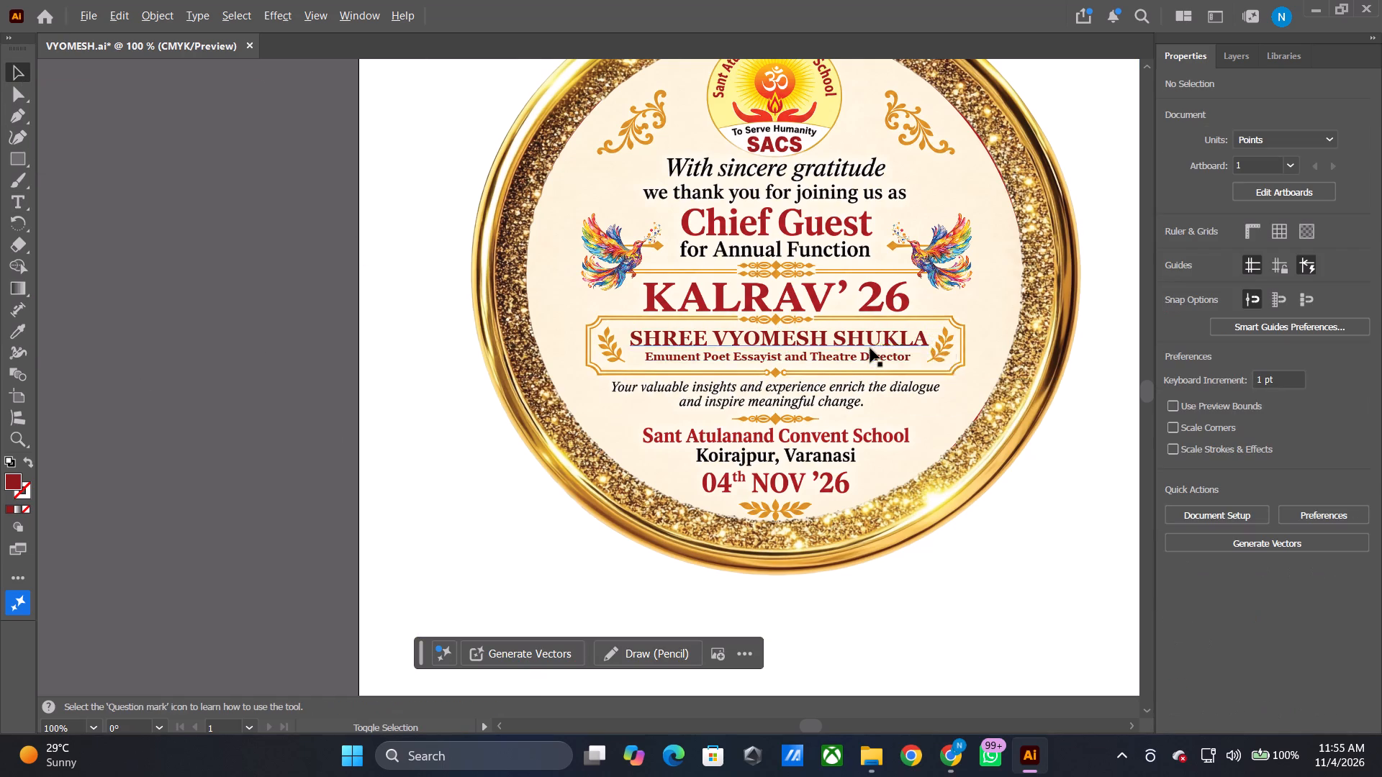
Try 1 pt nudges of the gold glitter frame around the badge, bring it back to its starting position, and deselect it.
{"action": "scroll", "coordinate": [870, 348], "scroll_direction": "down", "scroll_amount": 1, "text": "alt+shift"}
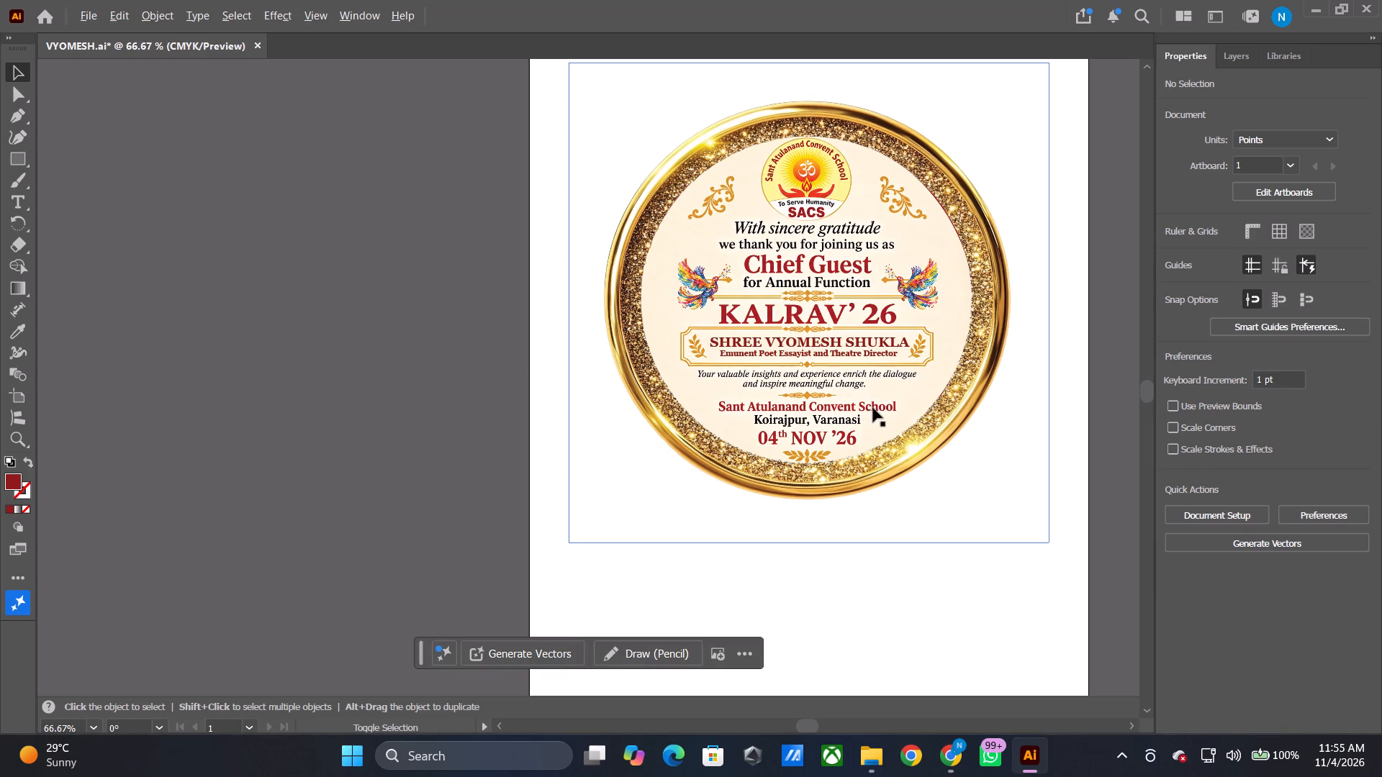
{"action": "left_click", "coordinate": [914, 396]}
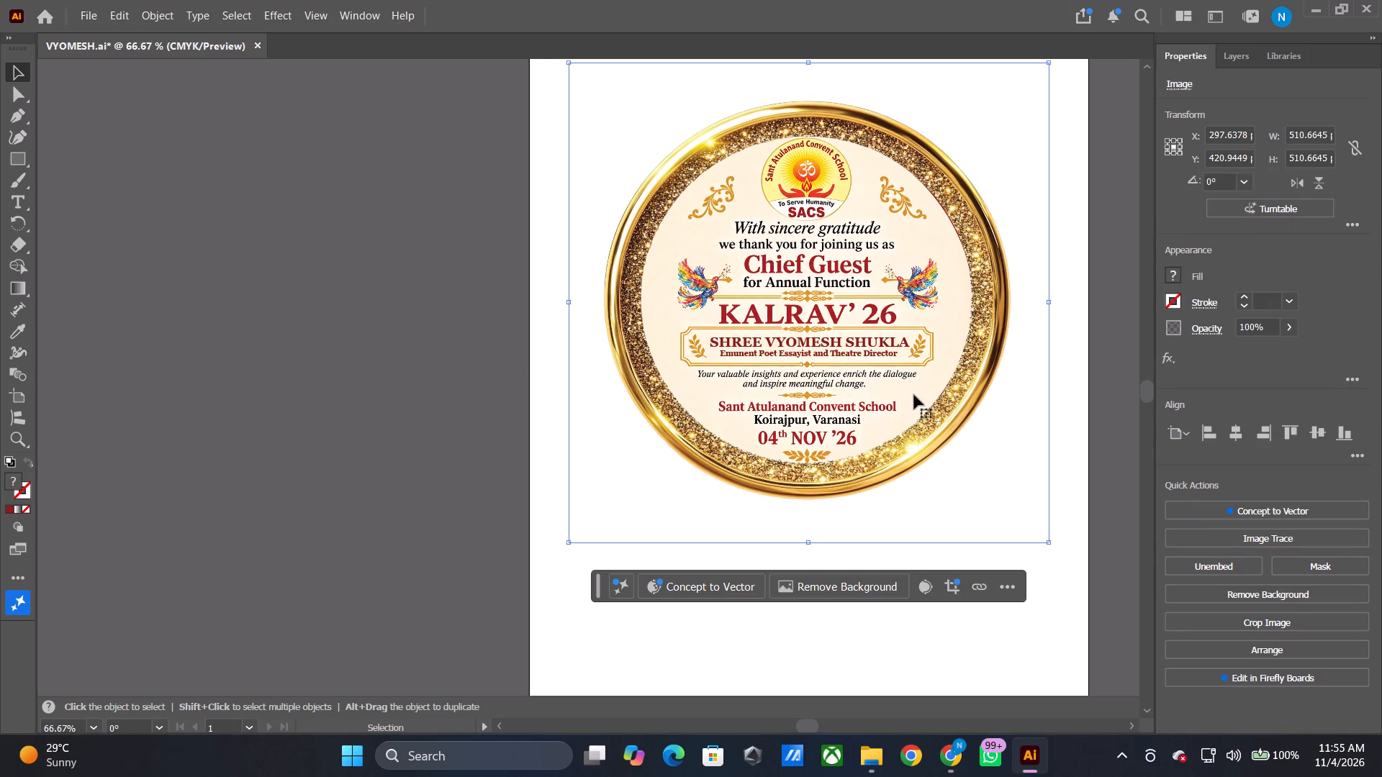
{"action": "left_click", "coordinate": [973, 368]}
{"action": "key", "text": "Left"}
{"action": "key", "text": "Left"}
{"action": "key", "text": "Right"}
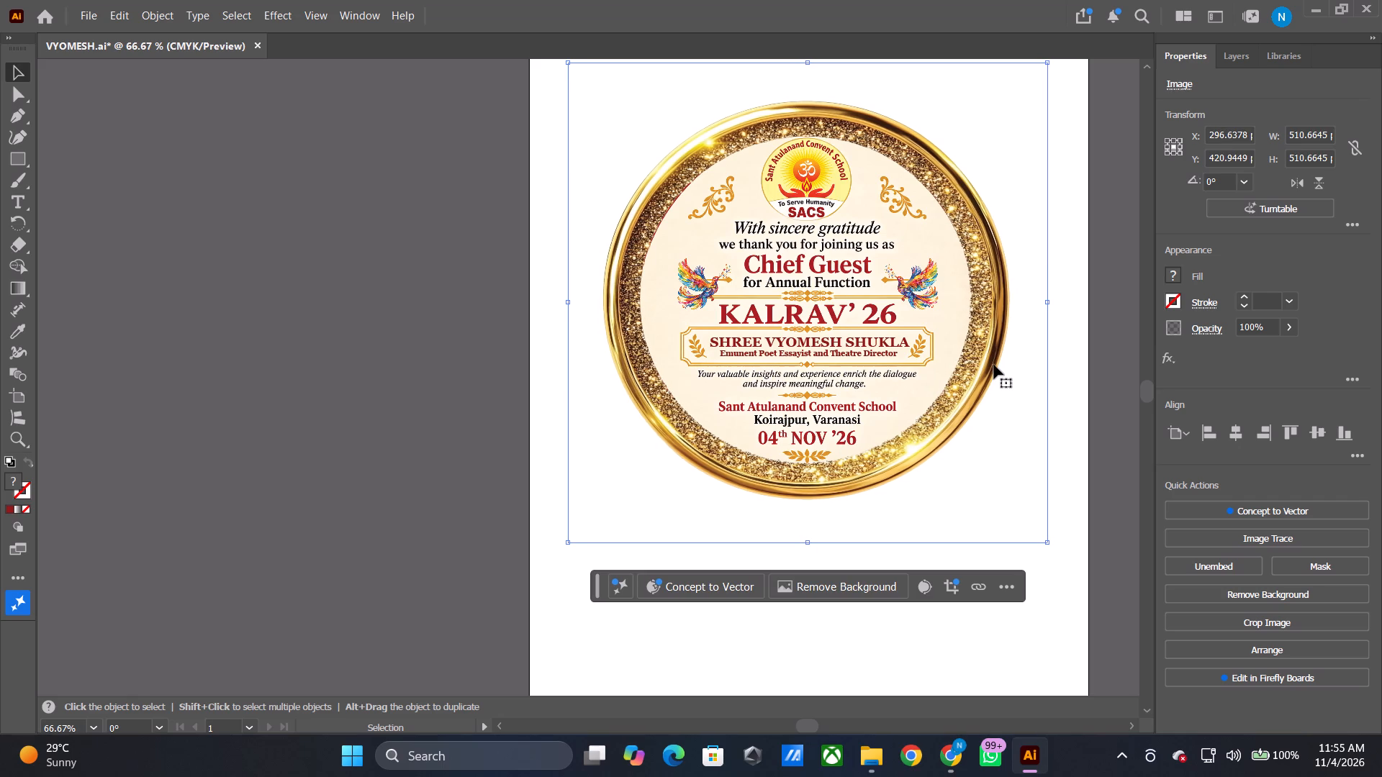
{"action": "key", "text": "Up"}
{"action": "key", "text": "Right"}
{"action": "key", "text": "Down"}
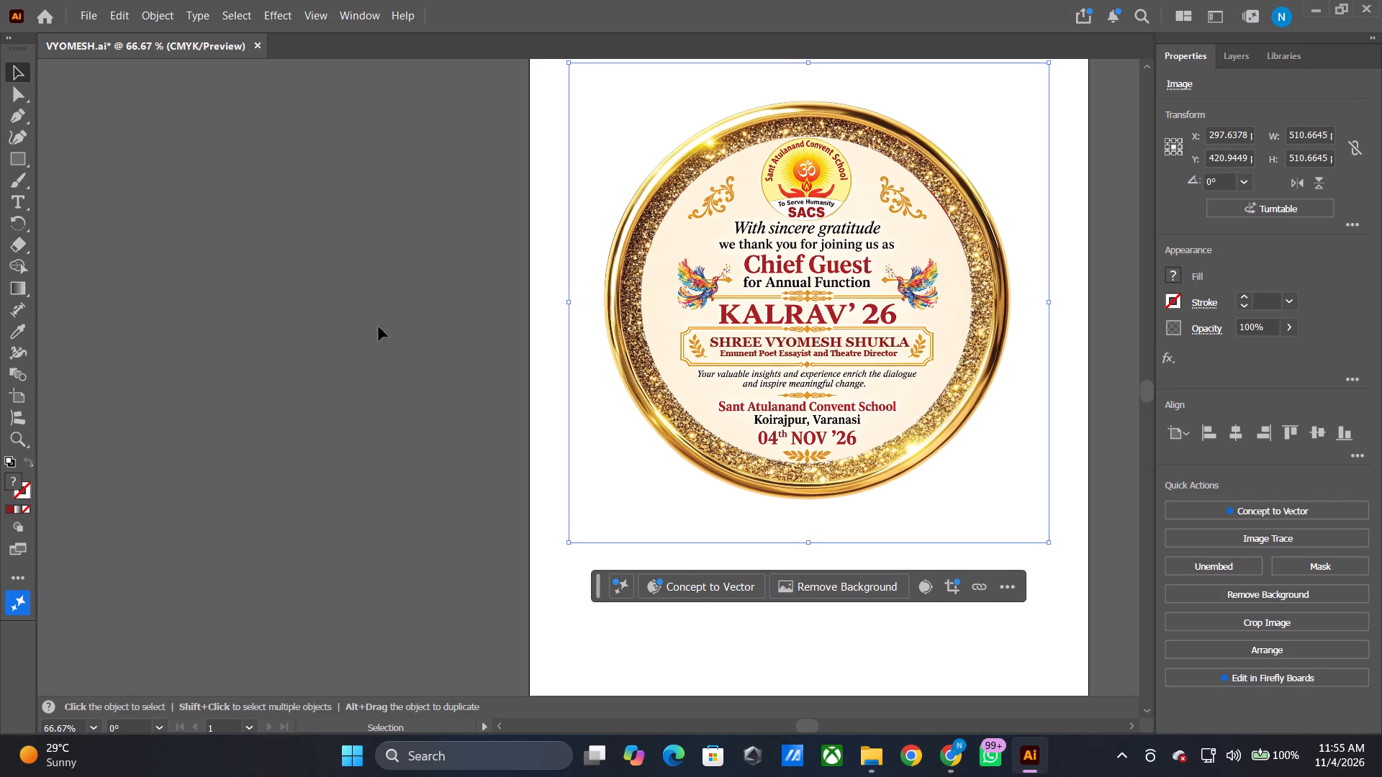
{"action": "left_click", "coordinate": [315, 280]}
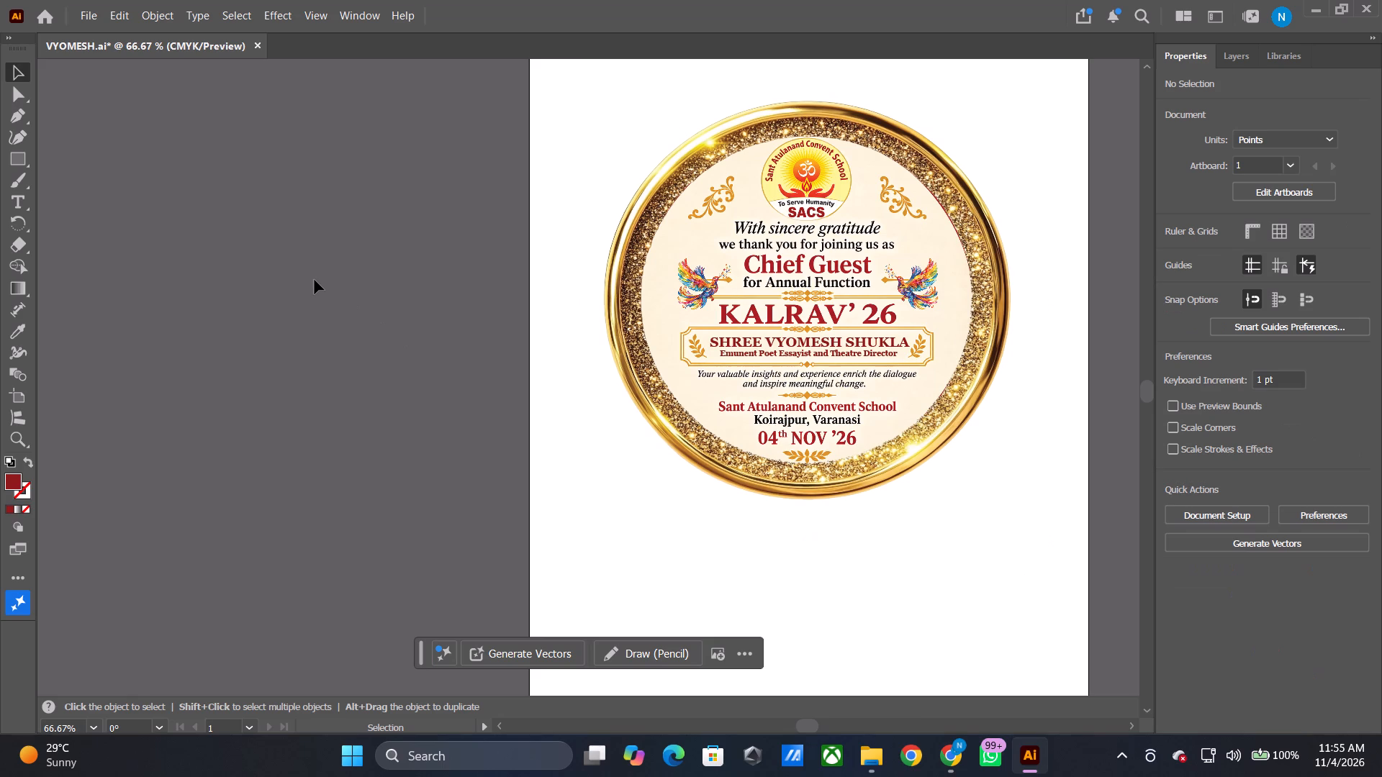
Move the left bird 30 pt outward toward the glitter frame, to about X 157 pt, clear of the ornamental arrow.
{"action": "scroll", "coordinate": [780, 312], "scroll_direction": "up", "scroll_amount": 1, "text": "alt+shift"}
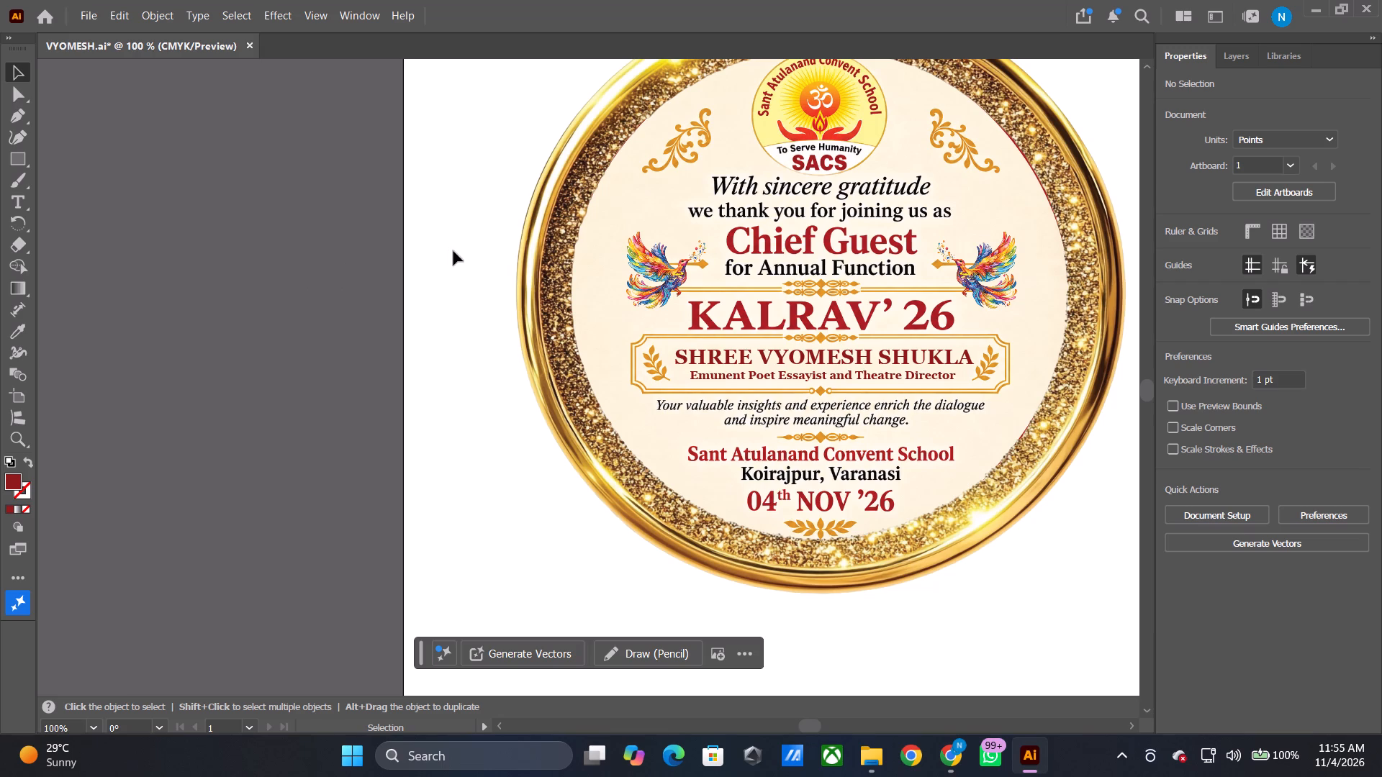
{"action": "left_click", "coordinate": [660, 272]}
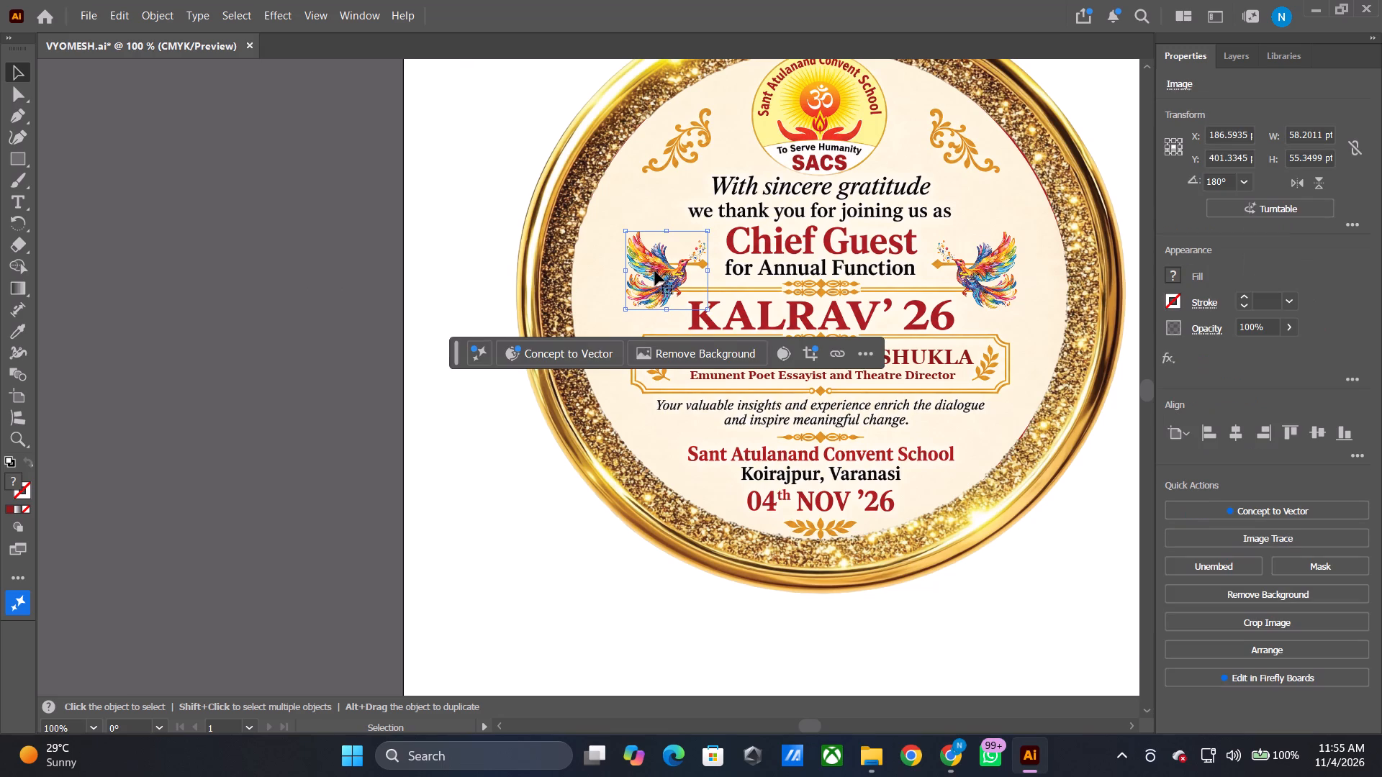
{"action": "key", "text": "Left"}
{"action": "key", "text": "Left"}
{"action": "key", "text": "Left"}
{"action": "key", "text": "Left"}
{"action": "key", "text": "Left"}
{"action": "key", "text": "Left"}
{"action": "key", "text": "Left"}
{"action": "key", "text": "Left"}
{"action": "key", "text": "Left"}
{"action": "key", "text": "Left"}
{"action": "key", "text": "Left"}
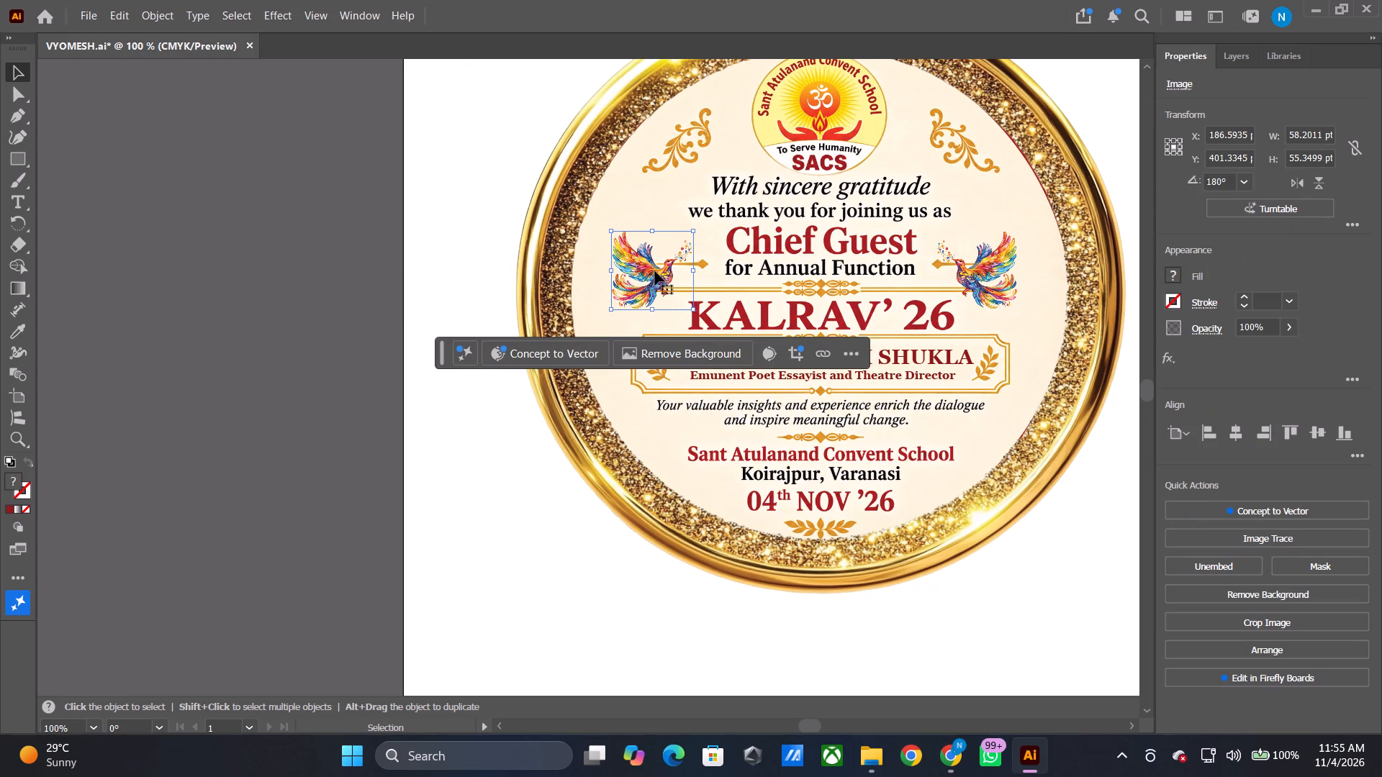
{"action": "key", "text": "Left"}
{"action": "key", "text": "shift+Left"}
{"action": "key", "text": "shift+Left"}
{"action": "key", "text": "Right"}
{"action": "key", "text": "Right"}
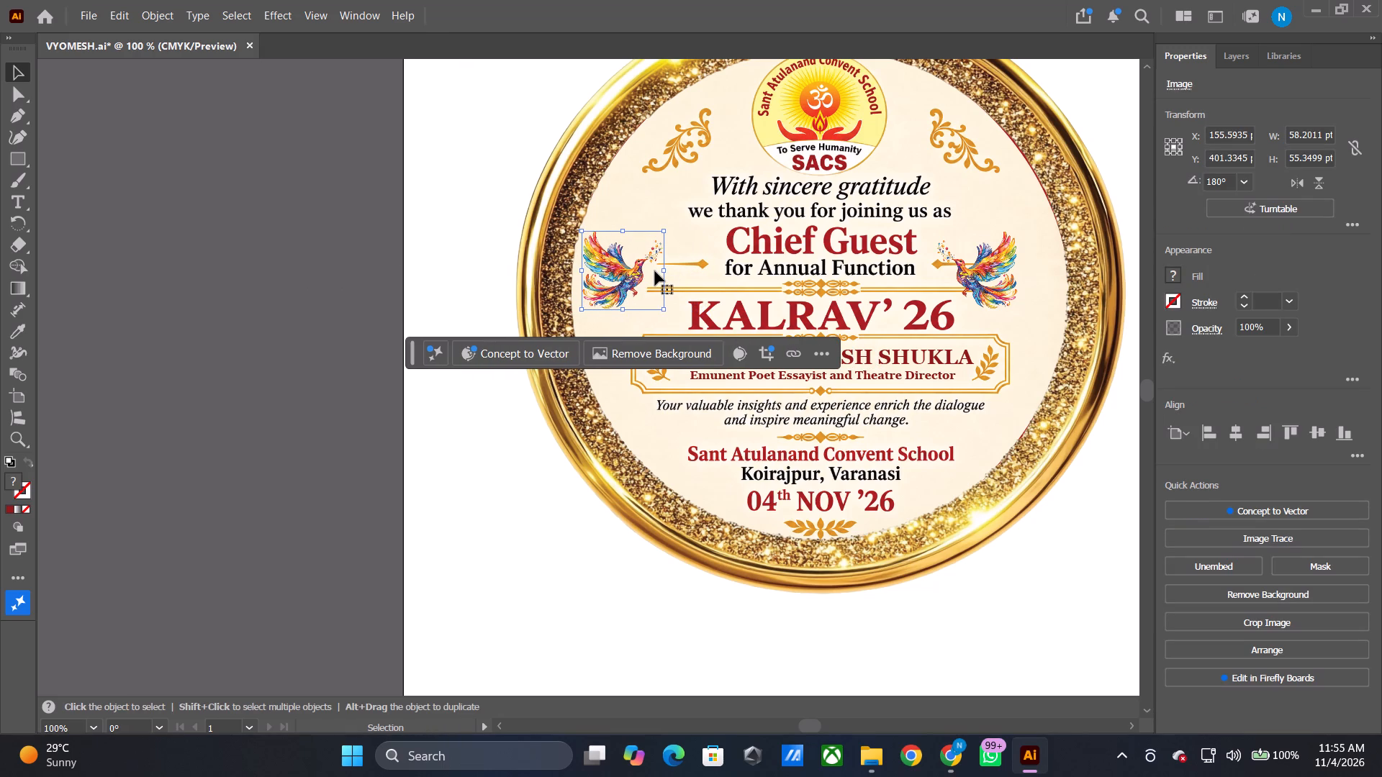
Move the right bird 26 pt outward to about X 433 pt to mirror the left bird, and deselect it.
{"action": "left_click", "coordinate": [999, 268]}
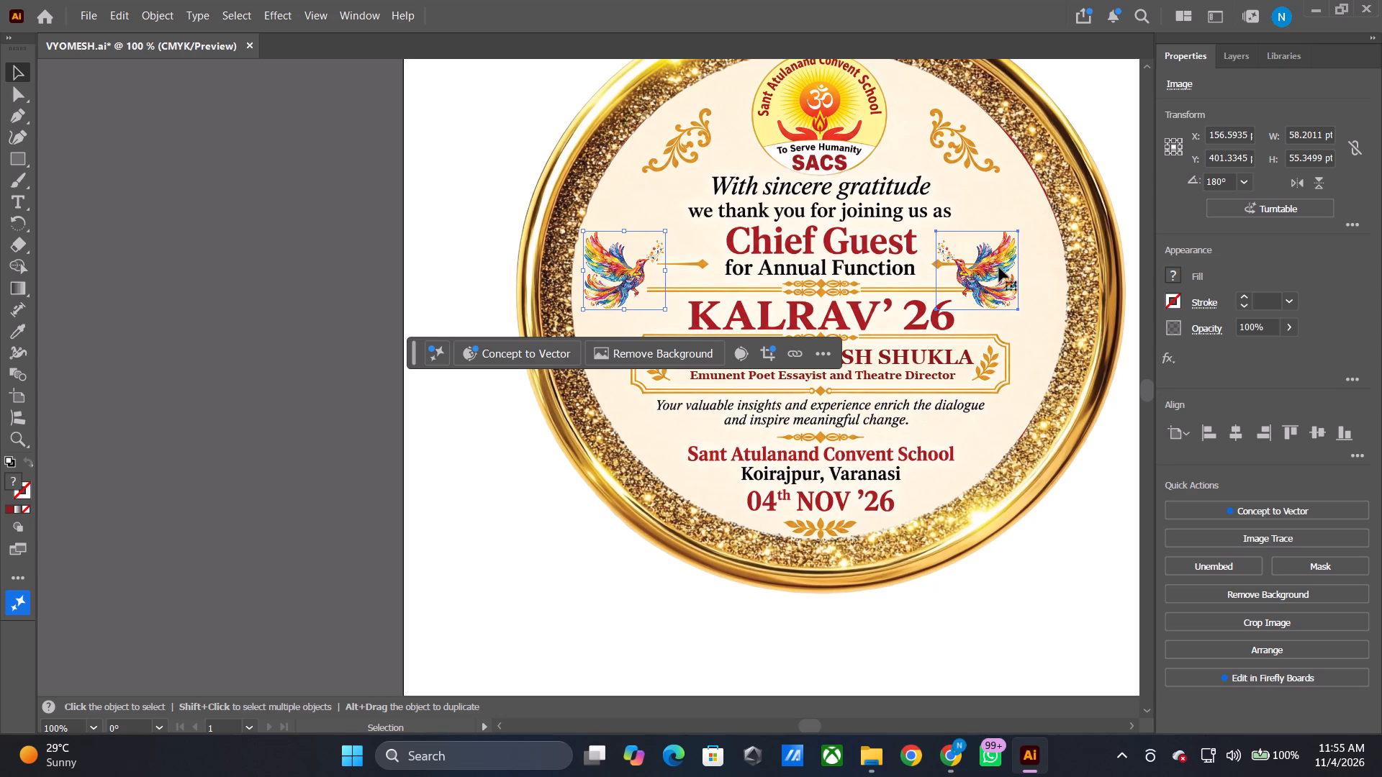
{"action": "key", "text": "shift+Right"}
{"action": "key", "text": "shift+Right"}
{"action": "key", "text": "shift+Right"}
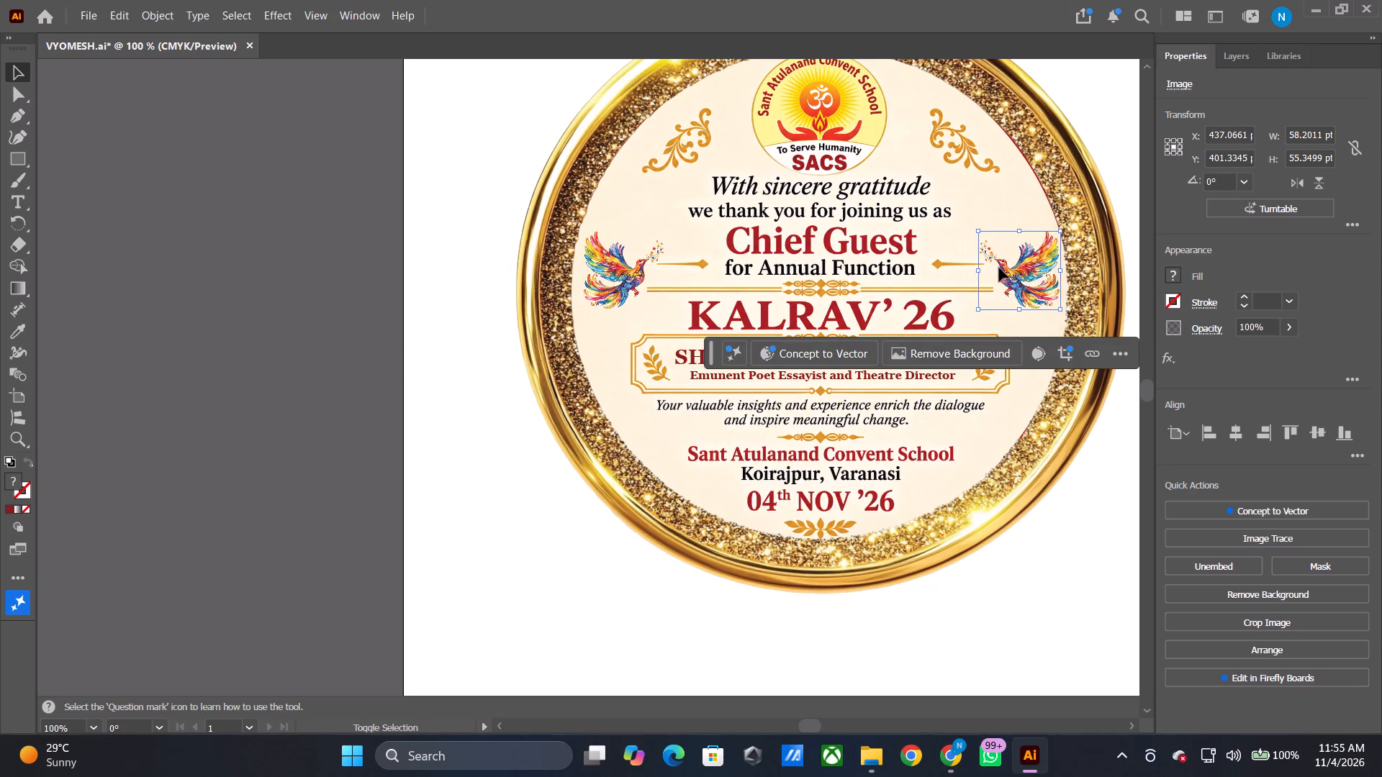
{"action": "key", "text": "shift+Left"}
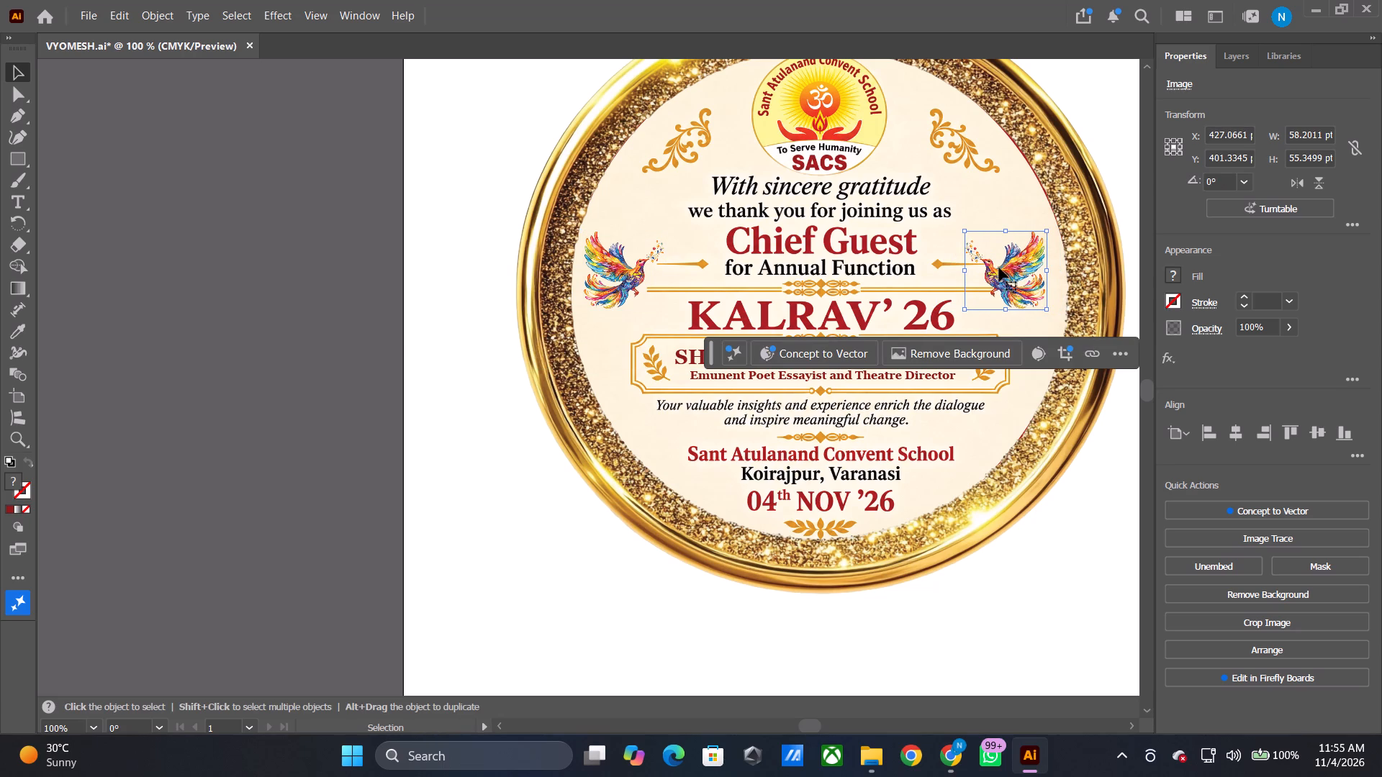
{"action": "key", "text": "Right"}
{"action": "key", "text": "Right"}
{"action": "key", "text": "Right"}
{"action": "key", "text": "Right"}
{"action": "key", "text": "Right"}
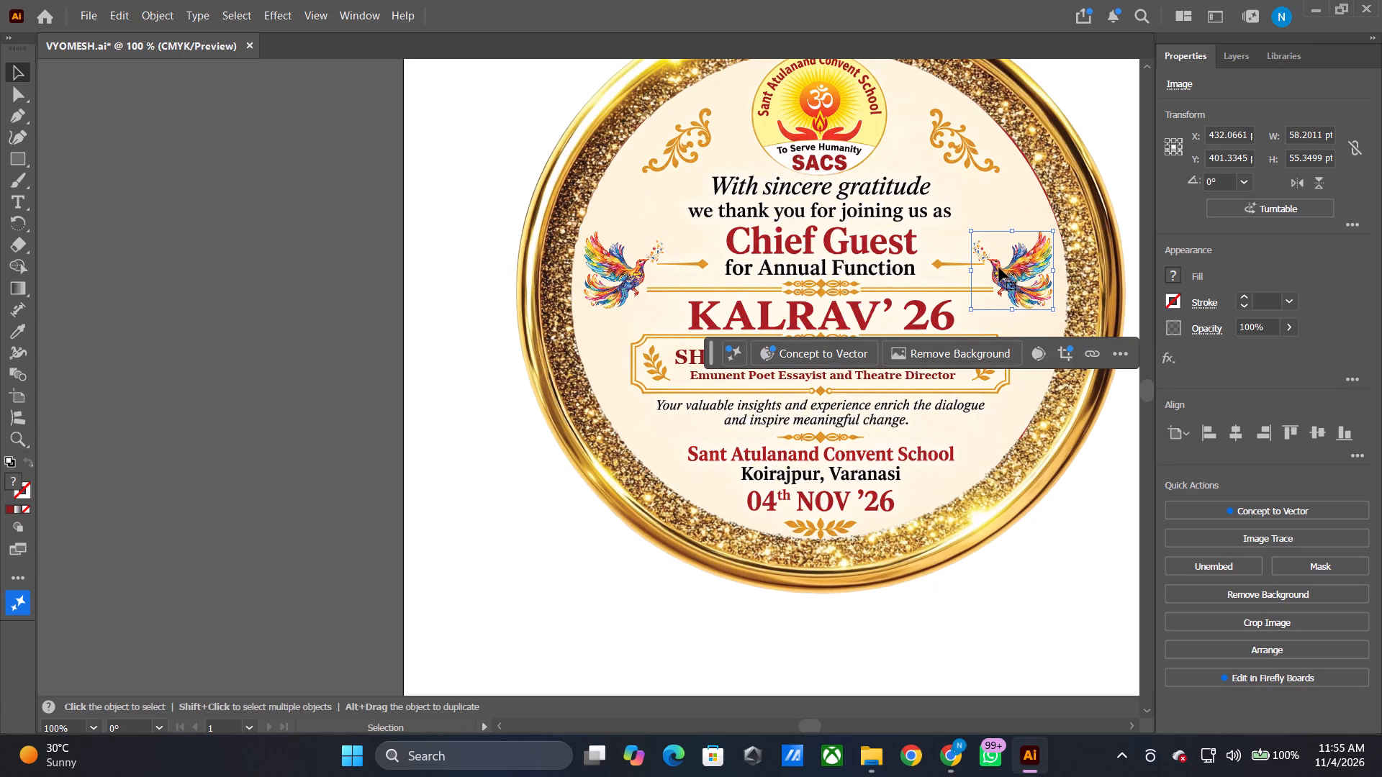
{"action": "key", "text": "Right"}
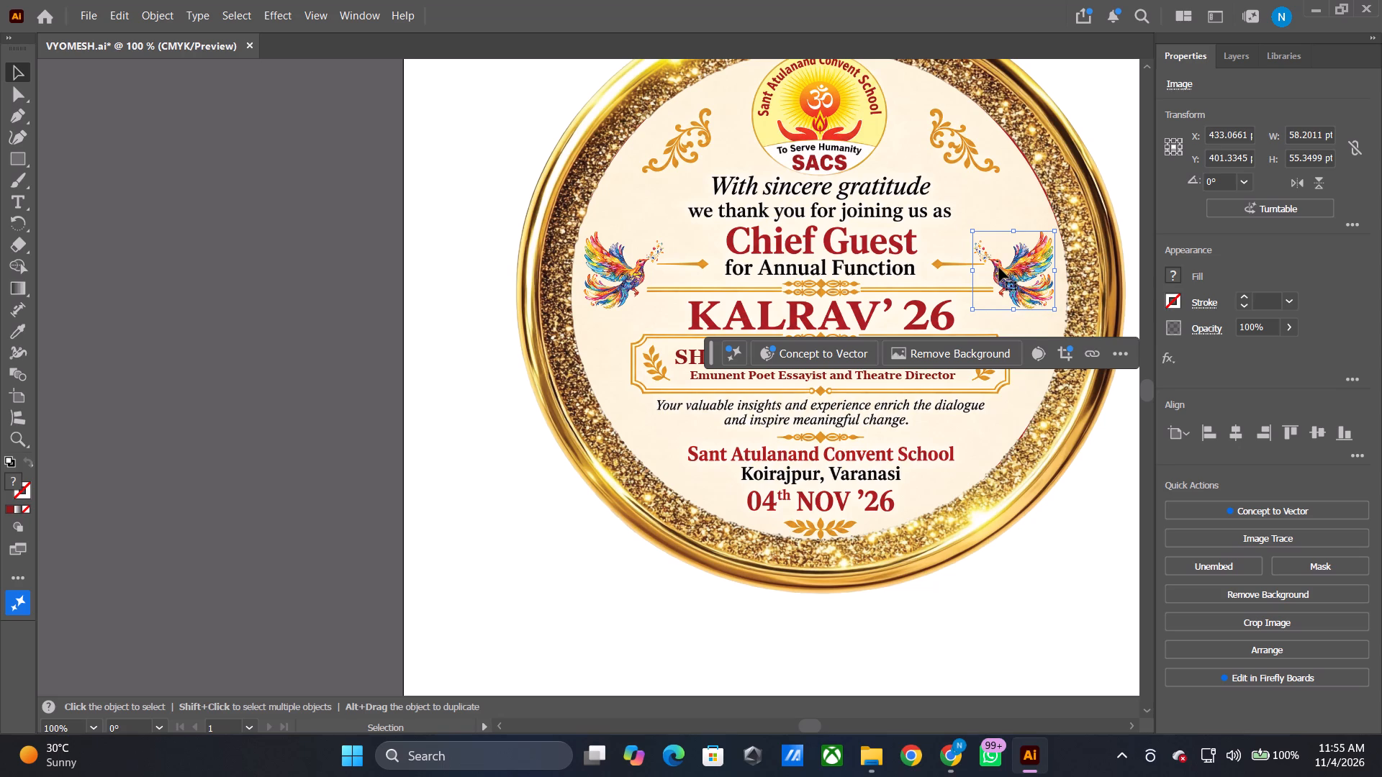
{"action": "left_click", "coordinate": [299, 153]}
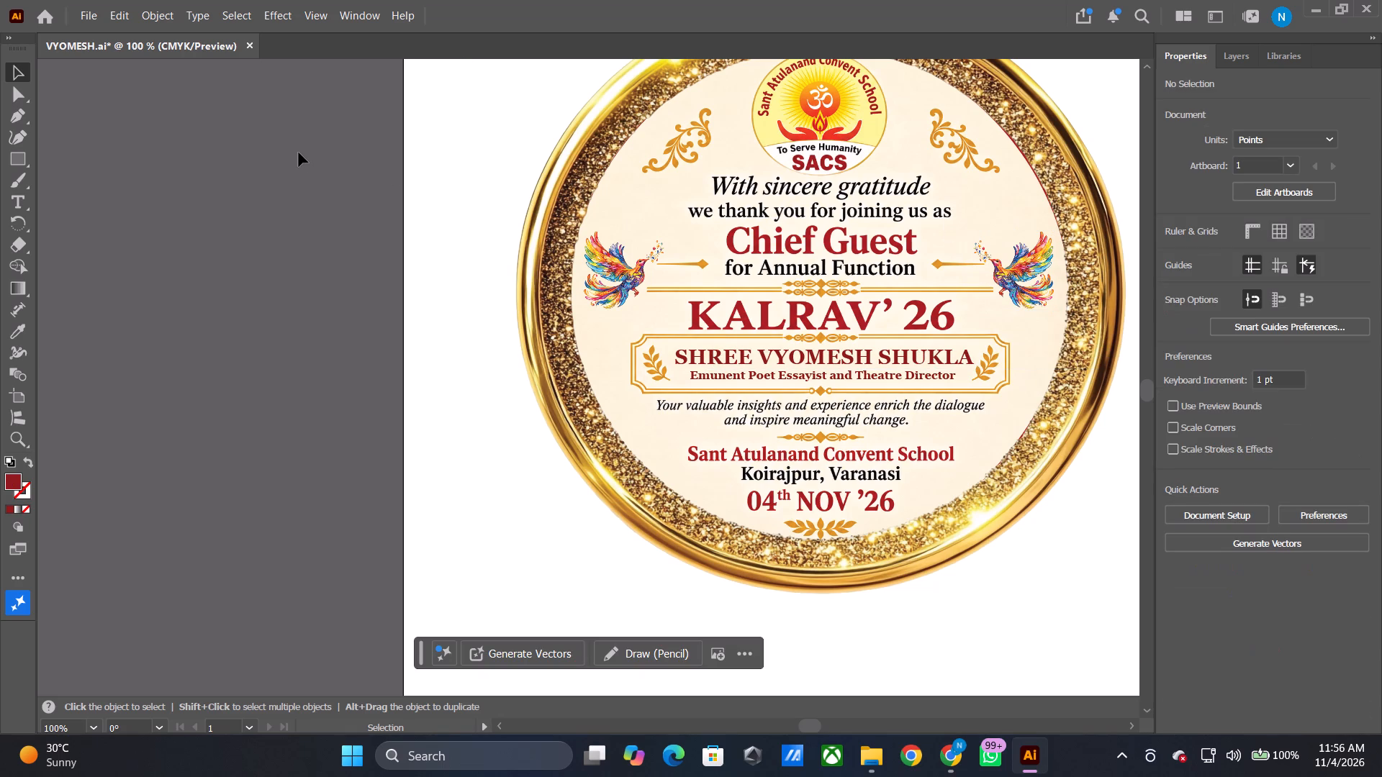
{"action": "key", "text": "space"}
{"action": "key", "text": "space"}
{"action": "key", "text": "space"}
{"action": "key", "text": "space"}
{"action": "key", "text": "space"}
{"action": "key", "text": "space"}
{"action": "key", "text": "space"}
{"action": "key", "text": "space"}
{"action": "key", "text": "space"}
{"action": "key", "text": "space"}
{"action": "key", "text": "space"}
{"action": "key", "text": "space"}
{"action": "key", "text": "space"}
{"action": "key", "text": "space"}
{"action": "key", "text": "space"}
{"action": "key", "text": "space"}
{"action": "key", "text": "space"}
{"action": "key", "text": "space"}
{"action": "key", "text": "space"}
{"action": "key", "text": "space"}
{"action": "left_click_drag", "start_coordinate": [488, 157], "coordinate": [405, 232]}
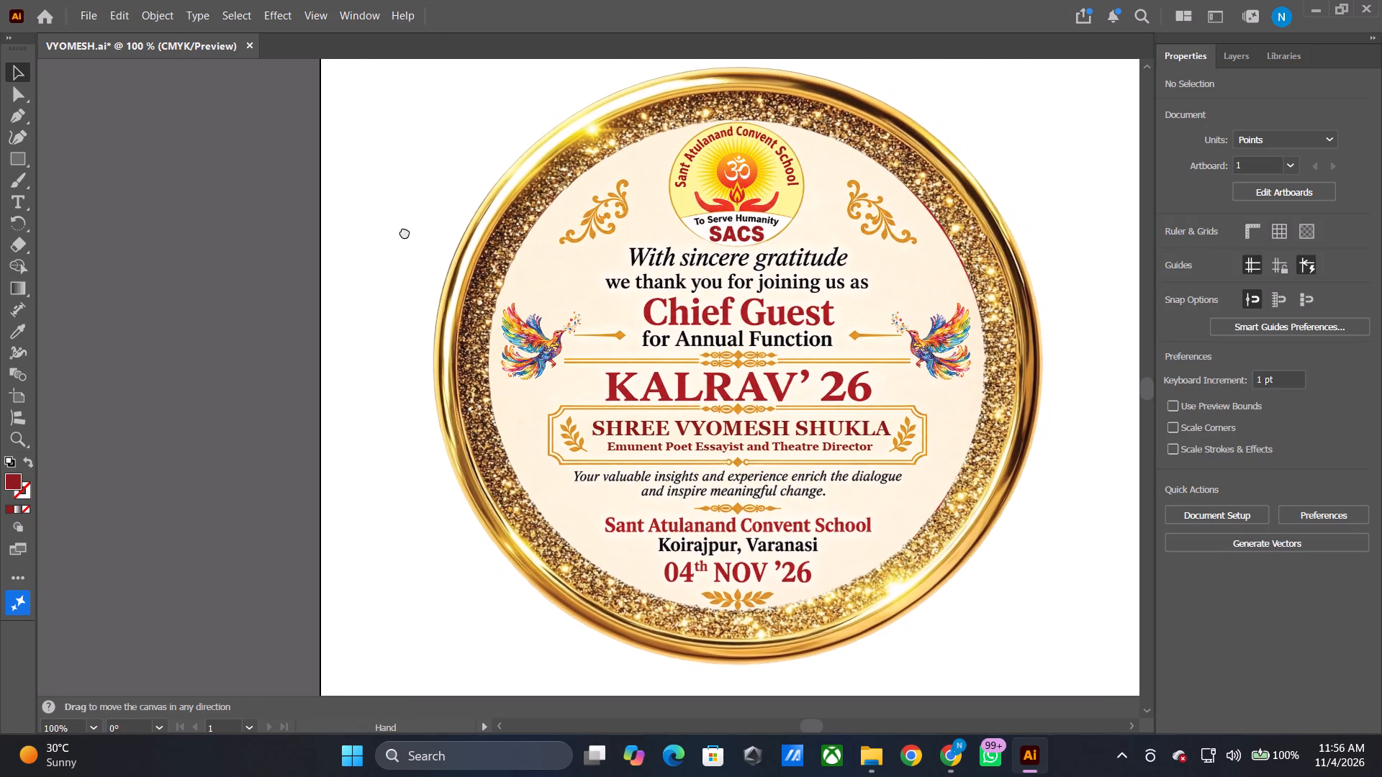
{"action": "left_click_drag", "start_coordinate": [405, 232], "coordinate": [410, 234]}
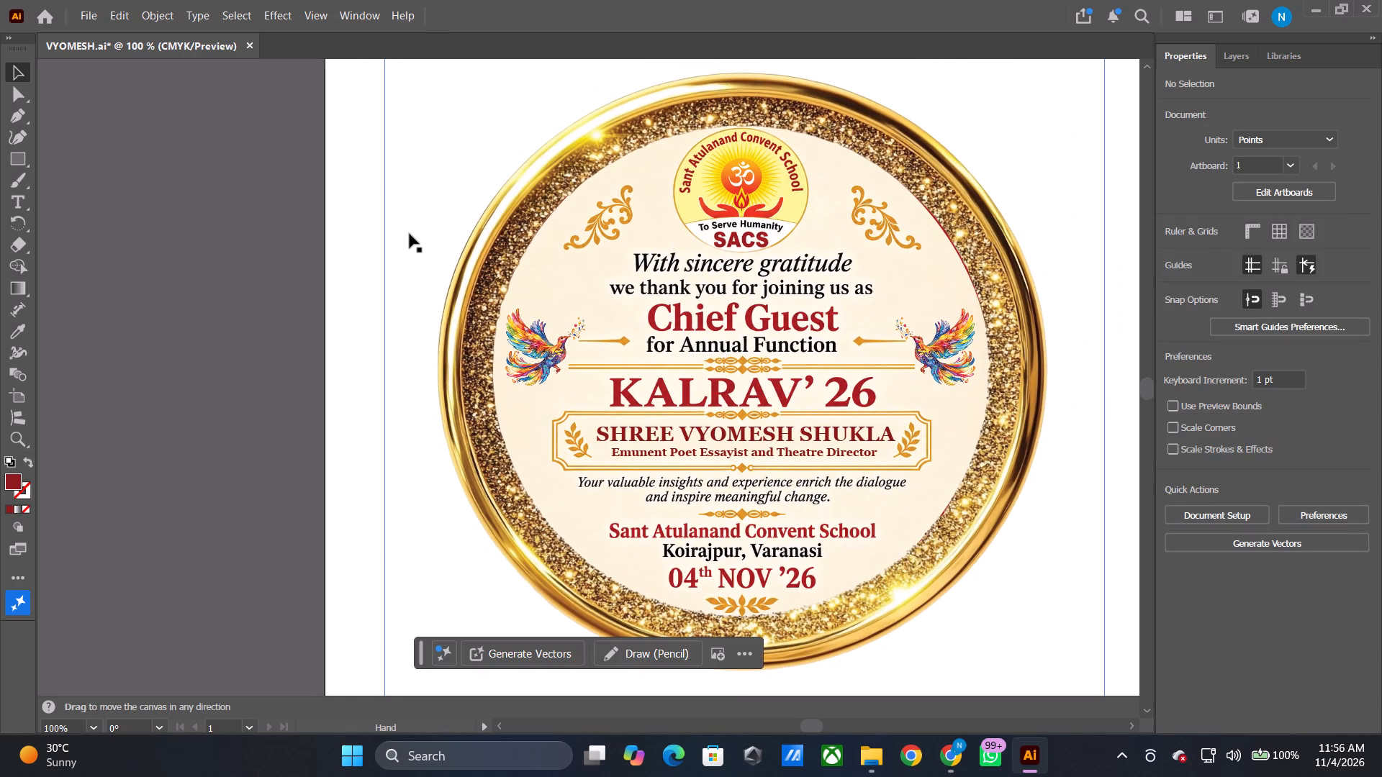
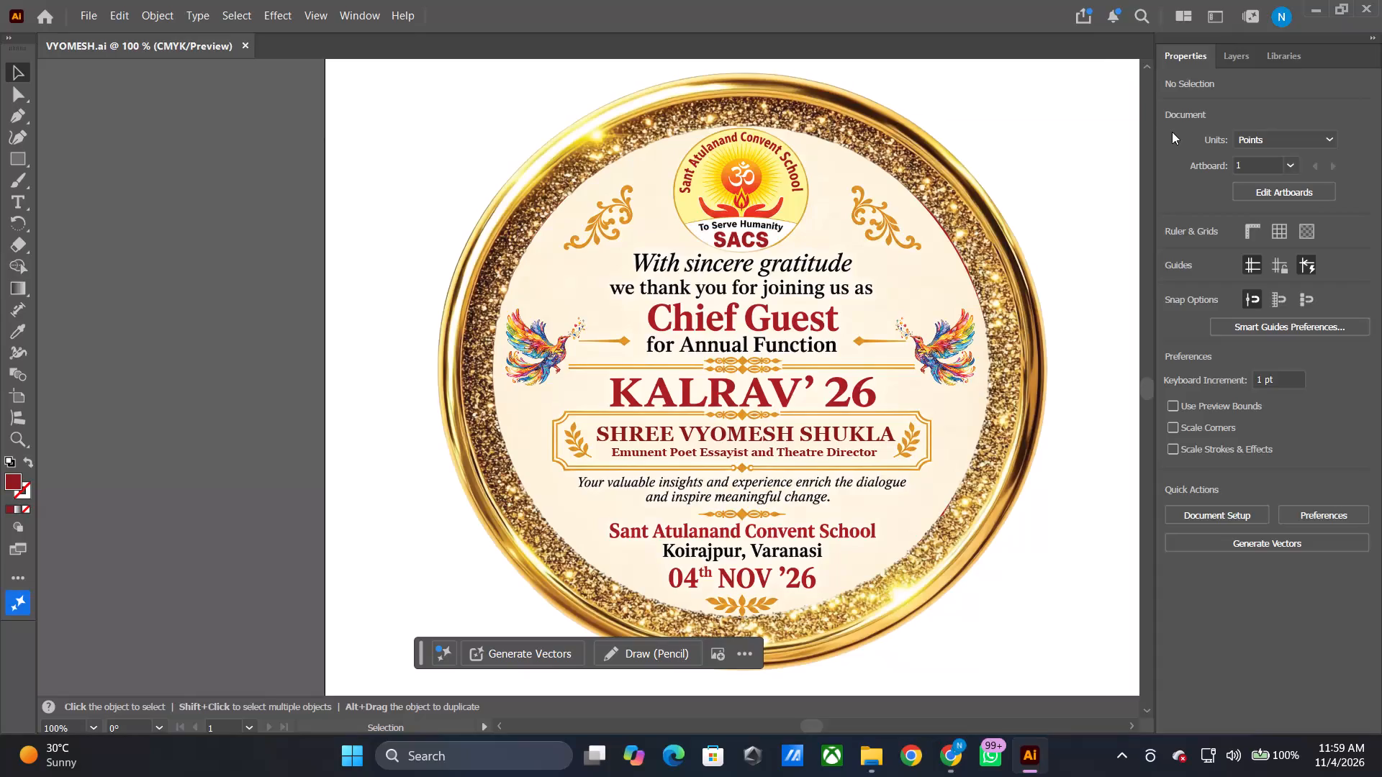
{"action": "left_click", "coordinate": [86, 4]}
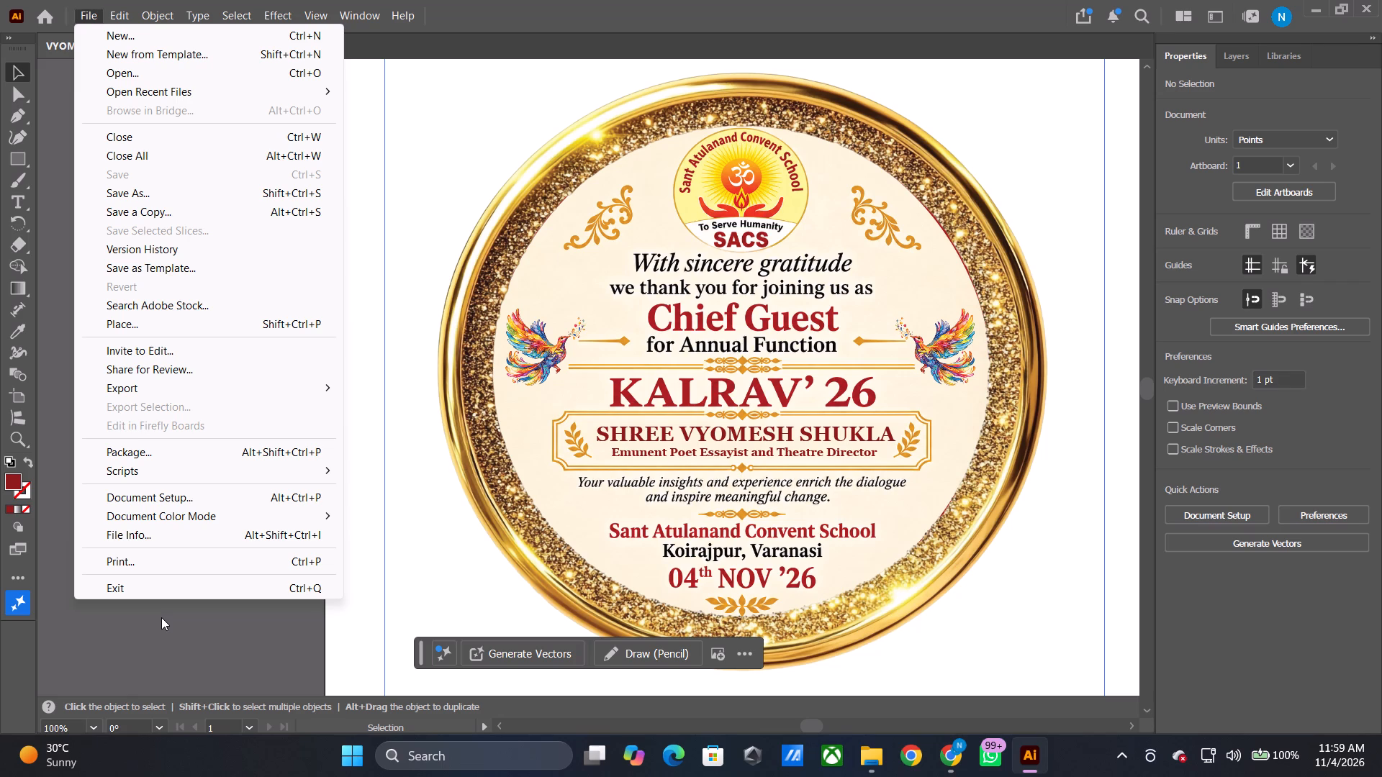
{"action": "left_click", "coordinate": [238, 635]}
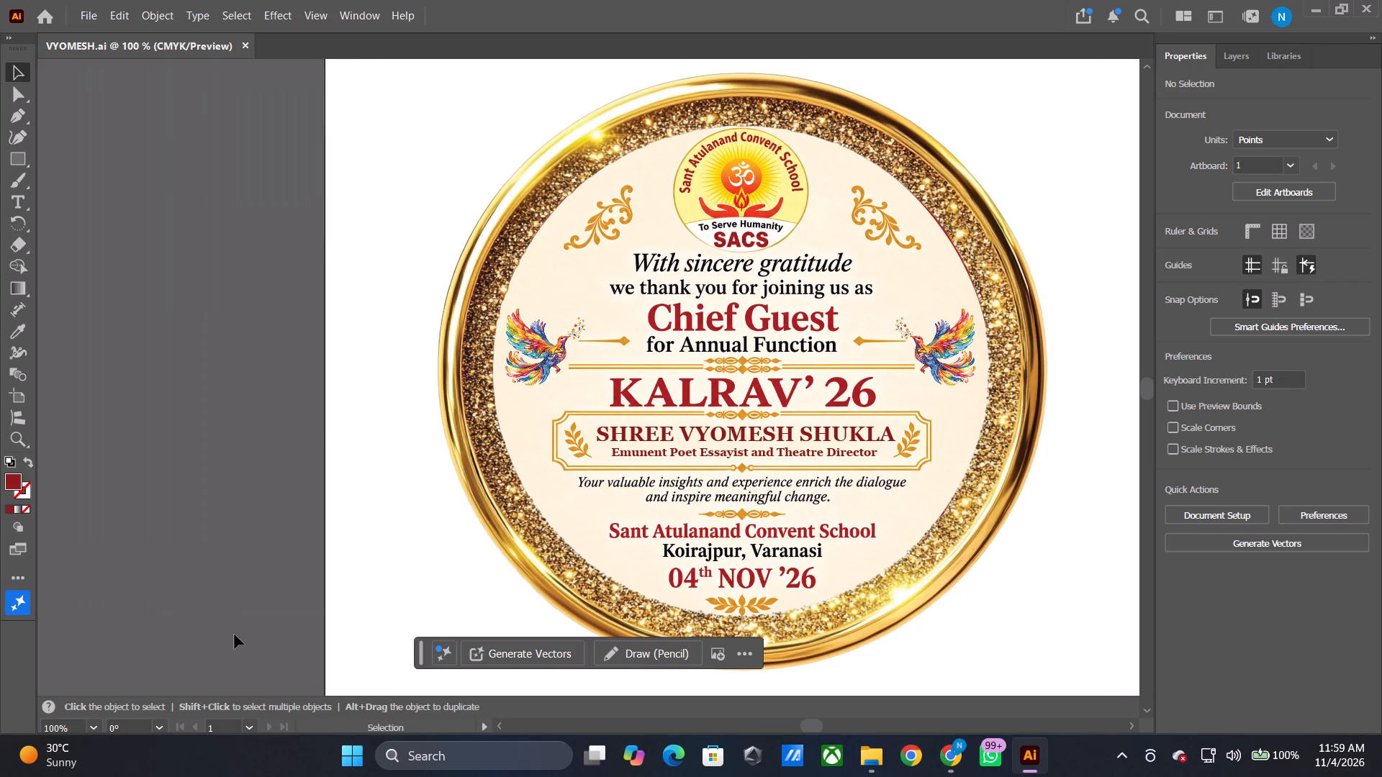
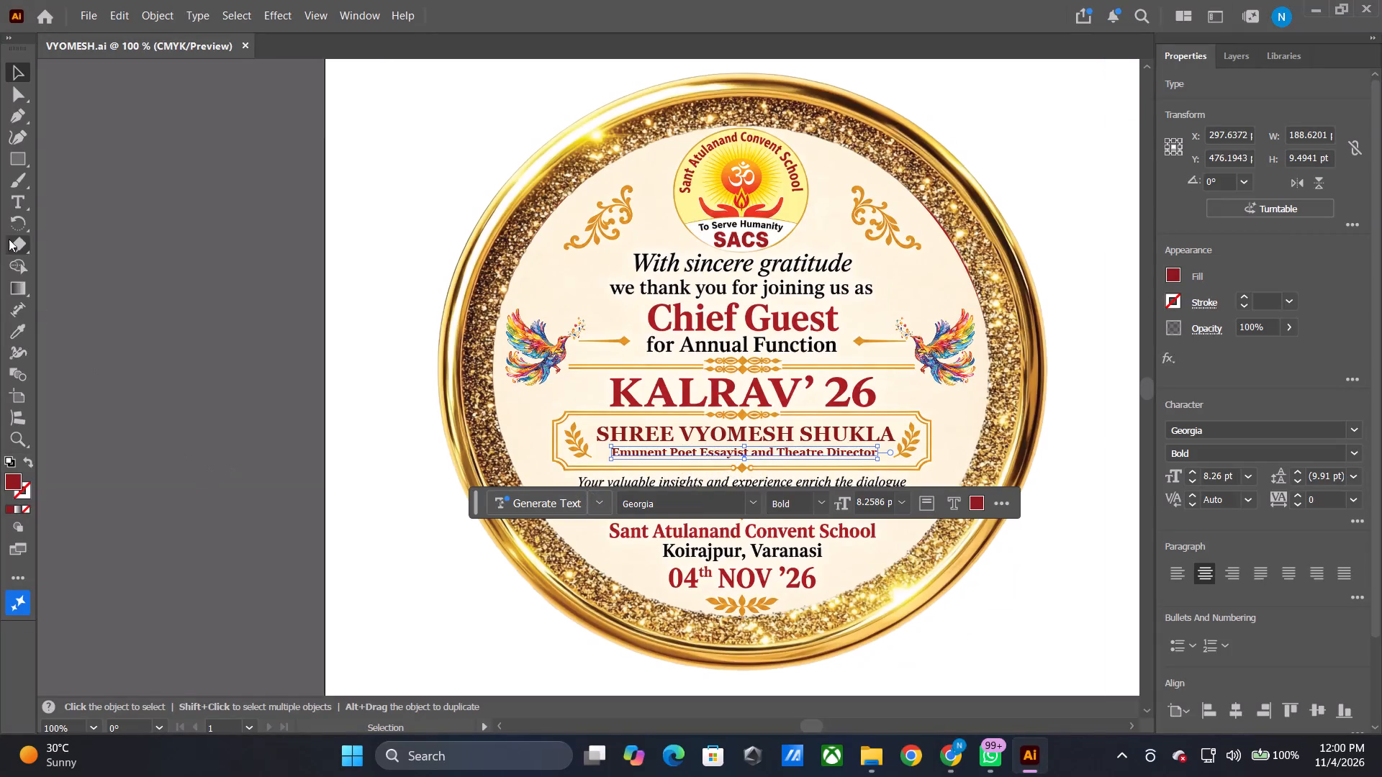
Clear the entire text of the designation line "Emunent Poet Essayist and Theatre Director" beneath the guest name in the plate.
{"action": "left_click", "coordinate": [19, 196]}
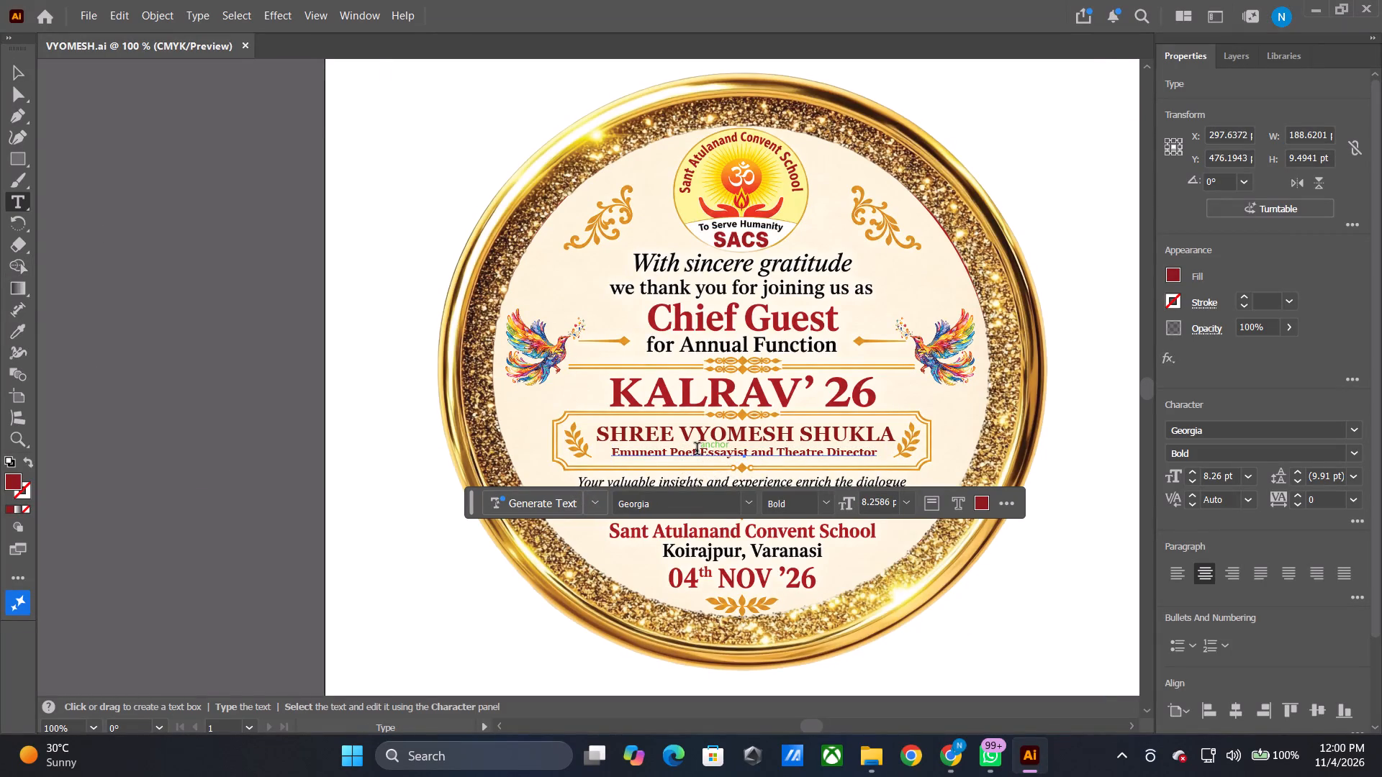
{"action": "left_click", "coordinate": [693, 453]}
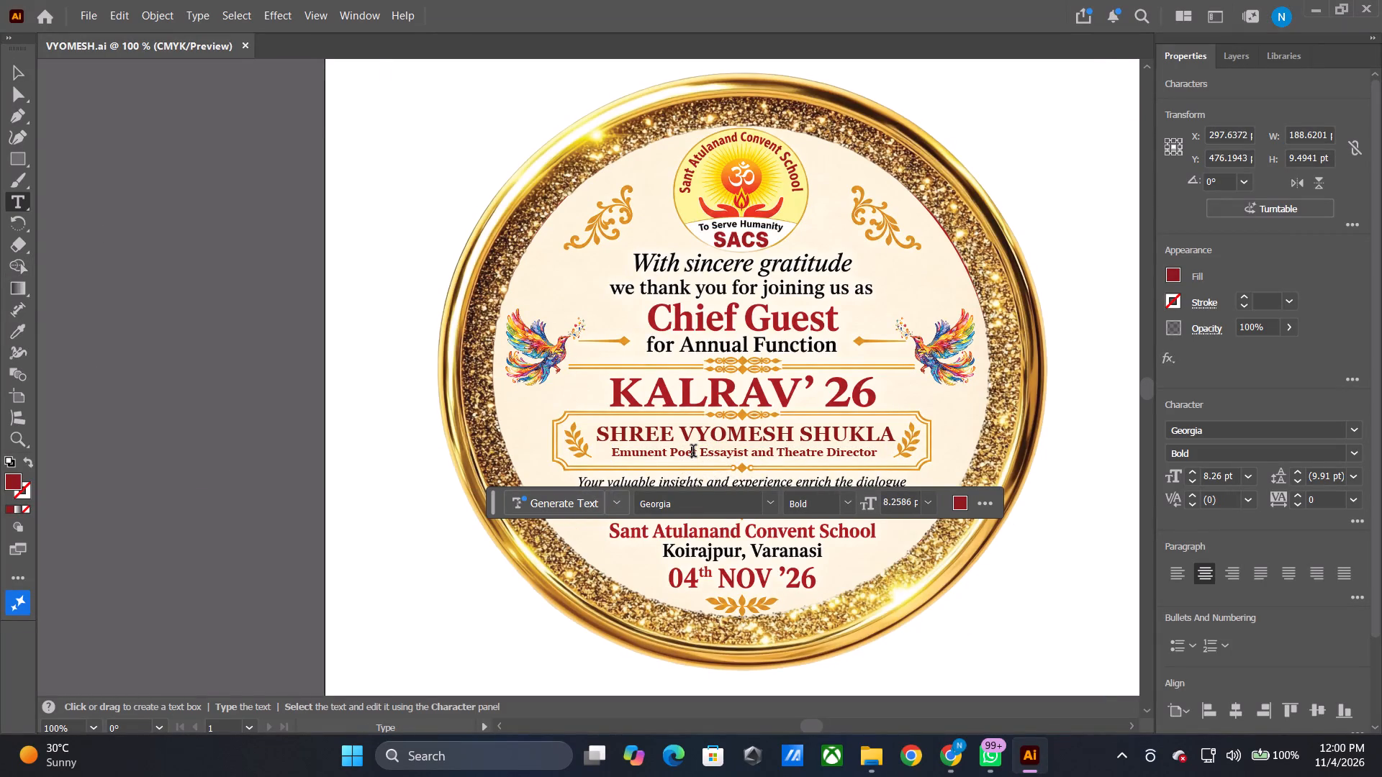
{"action": "key", "text": "Right"}
{"action": "key", "text": "Right"}
{"action": "key", "text": "Right"}
{"action": "key", "text": "Right"}
{"action": "key", "text": "Right"}
{"action": "key", "text": "Right"}
{"action": "key", "text": "Right"}
{"action": "key", "text": "Right"}
{"action": "key", "text": "Right"}
{"action": "key", "text": "Right"}
{"action": "key", "text": "Right"}
{"action": "key", "text": "Right"}
{"action": "key", "text": "Right"}
{"action": "key", "text": "Right"}
{"action": "key", "text": "Right"}
{"action": "key", "text": "Right"}
{"action": "key", "text": "Right"}
{"action": "key", "text": "Right"}
{"action": "key", "text": "Right"}
{"action": "key", "text": "Right"}
{"action": "key", "text": "BackSpace"}
{"action": "key", "text": "BackSpace"}
{"action": "key", "text": "BackSpace"}
{"action": "key", "text": "BackSpace"}
{"action": "key", "text": "BackSpace"}
{"action": "key", "text": "BackSpace"}
{"action": "key", "text": "BackSpace"}
{"action": "key", "text": "BackSpace"}
{"action": "key", "text": "BackSpace"}
{"action": "key", "text": "BackSpace"}
{"action": "key", "text": "BackSpace"}
{"action": "key", "text": "BackSpace"}
{"action": "key", "text": "BackSpace"}
{"action": "key", "text": "BackSpace"}
{"action": "key", "text": "BackSpace"}
{"action": "key", "text": "BackSpace"}
{"action": "key", "text": "BackSpace"}
{"action": "key", "text": "BackSpace"}
{"action": "key", "text": "BackSpace"}
{"action": "key", "text": "BackSpace"}
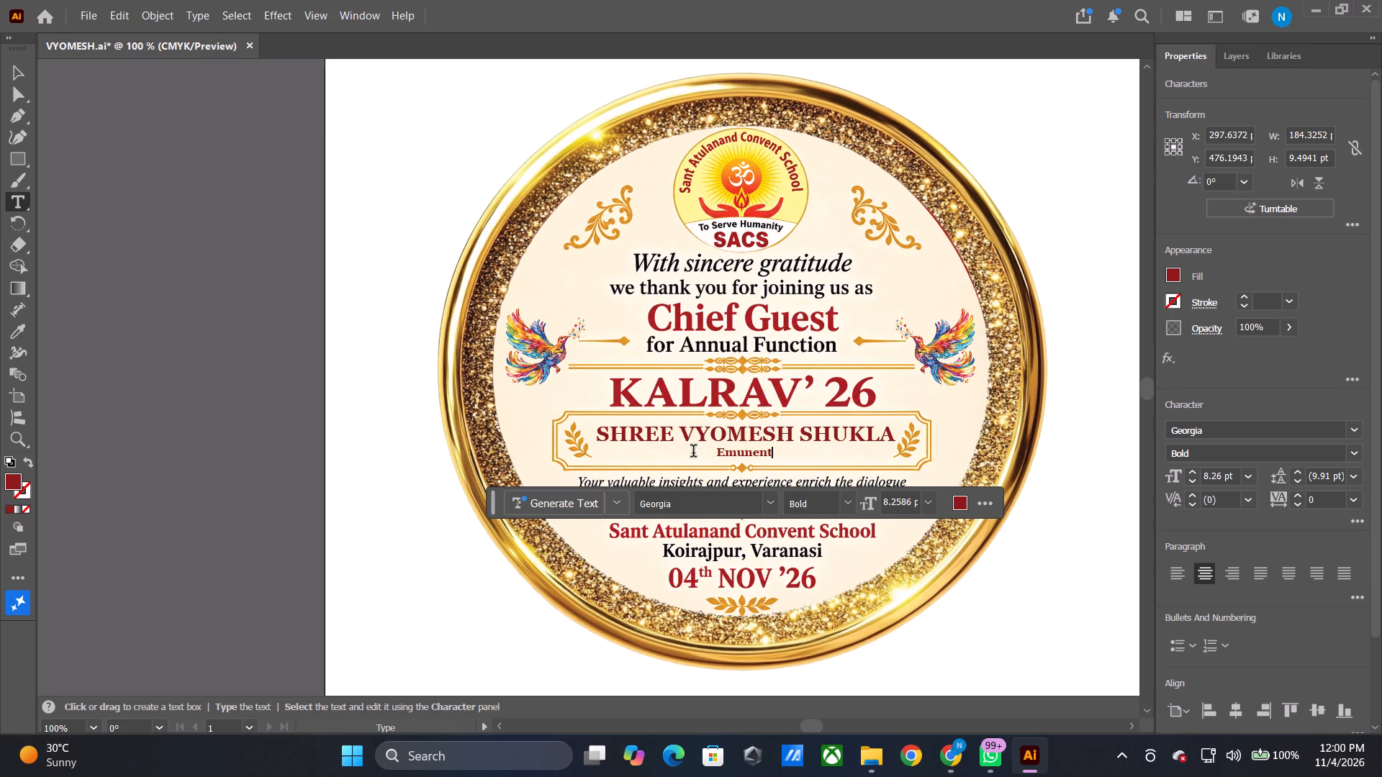
{"action": "key", "text": "BackSpace"}
{"action": "key", "text": "BackSpace"}
{"action": "key", "text": "BackSpace"}
{"action": "key", "text": "BackSpace"}
{"action": "key", "text": "BackSpace"}
{"action": "key", "text": "BackSpace"}
{"action": "key", "text": "BackSpace"}
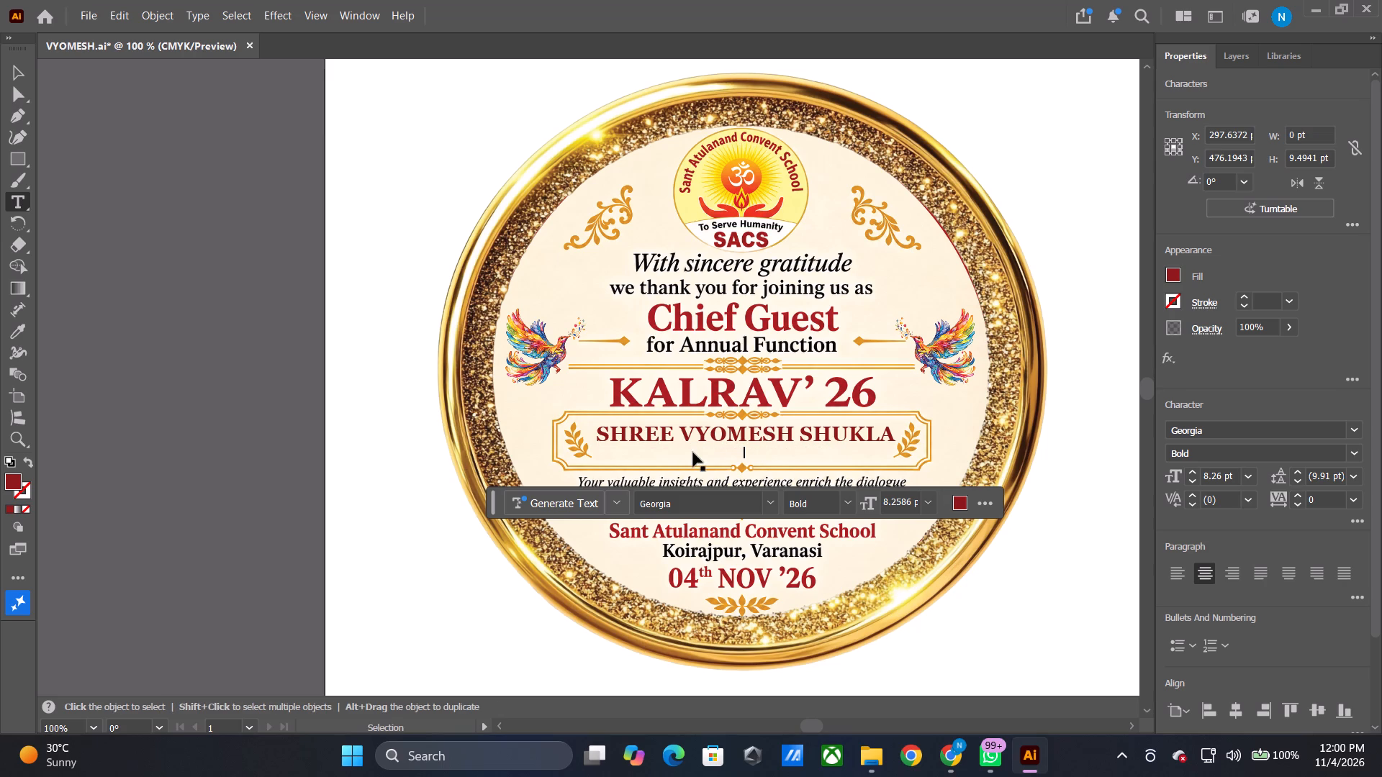
Paste "Eminent Poet Essayist and Theatre Director" as the designation line beneath the guest's name, and deselect it.
{"action": "key", "text": "ctrl+v"}
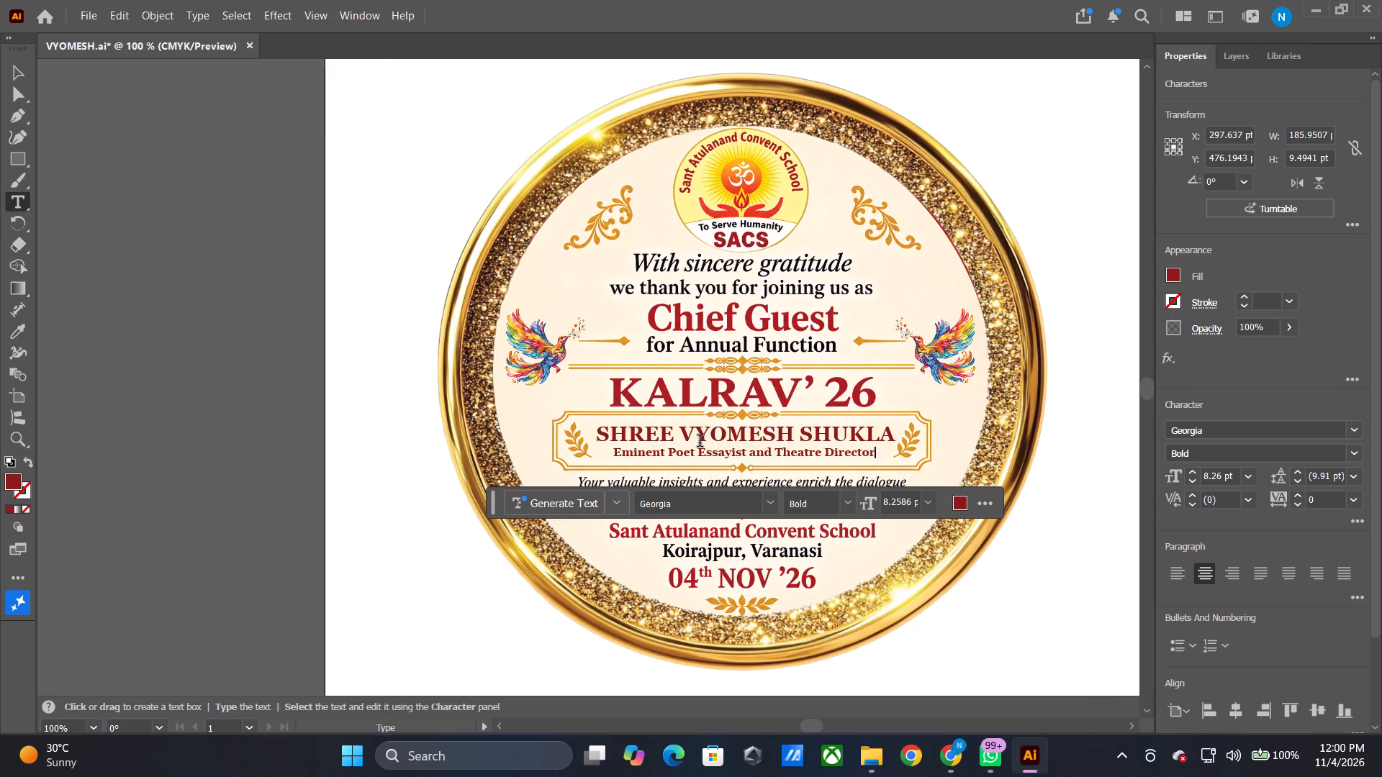
{"action": "left_click", "coordinate": [19, 74]}
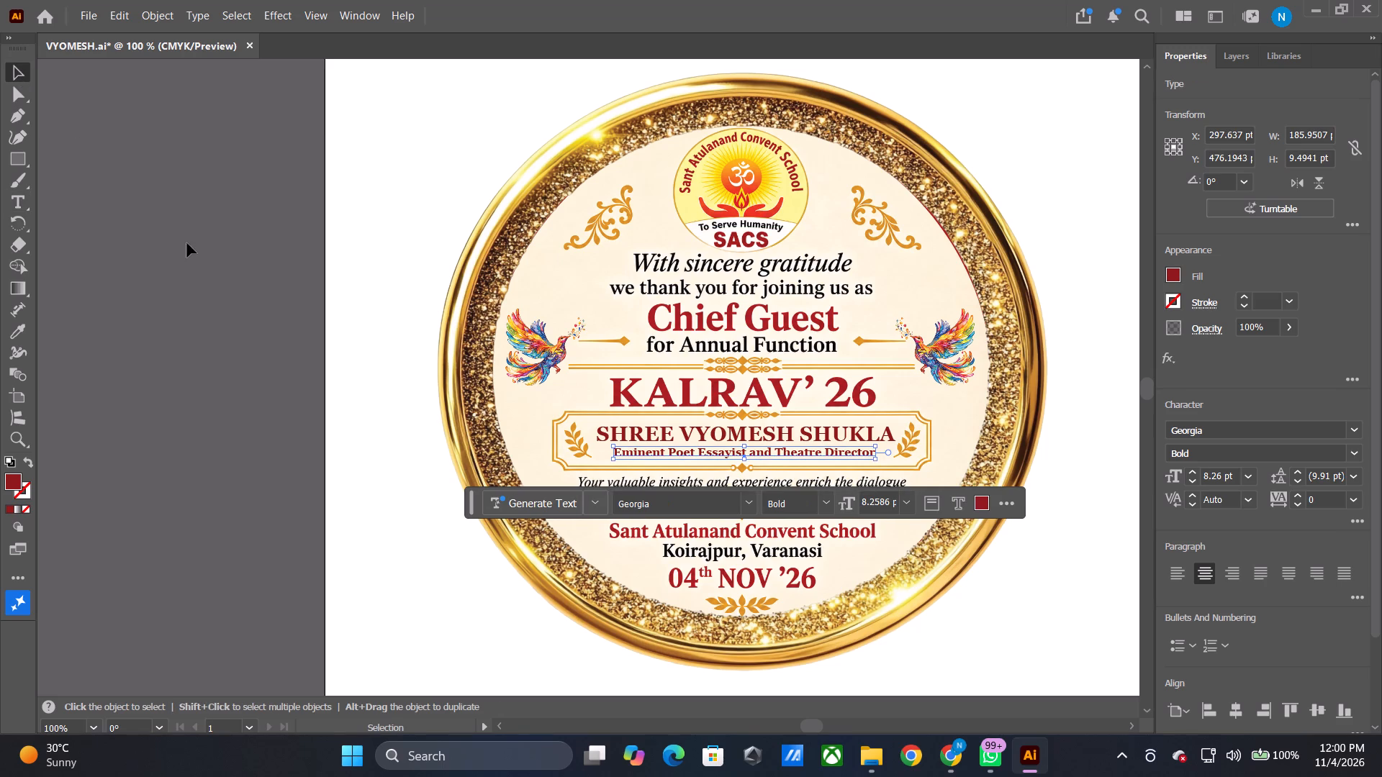
{"action": "left_click", "coordinate": [194, 247]}
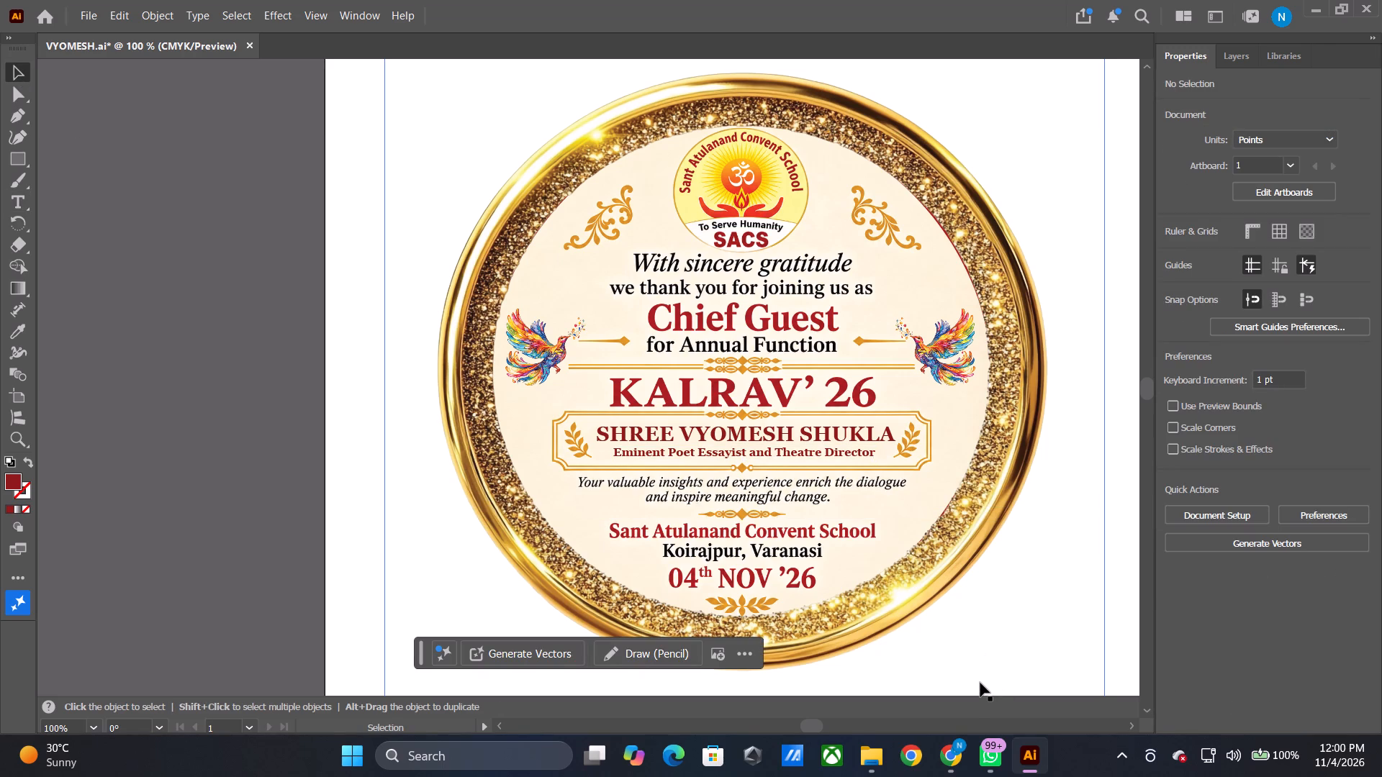
Save the badge document under its current file name.
{"action": "key", "text": "ctrl+s"}
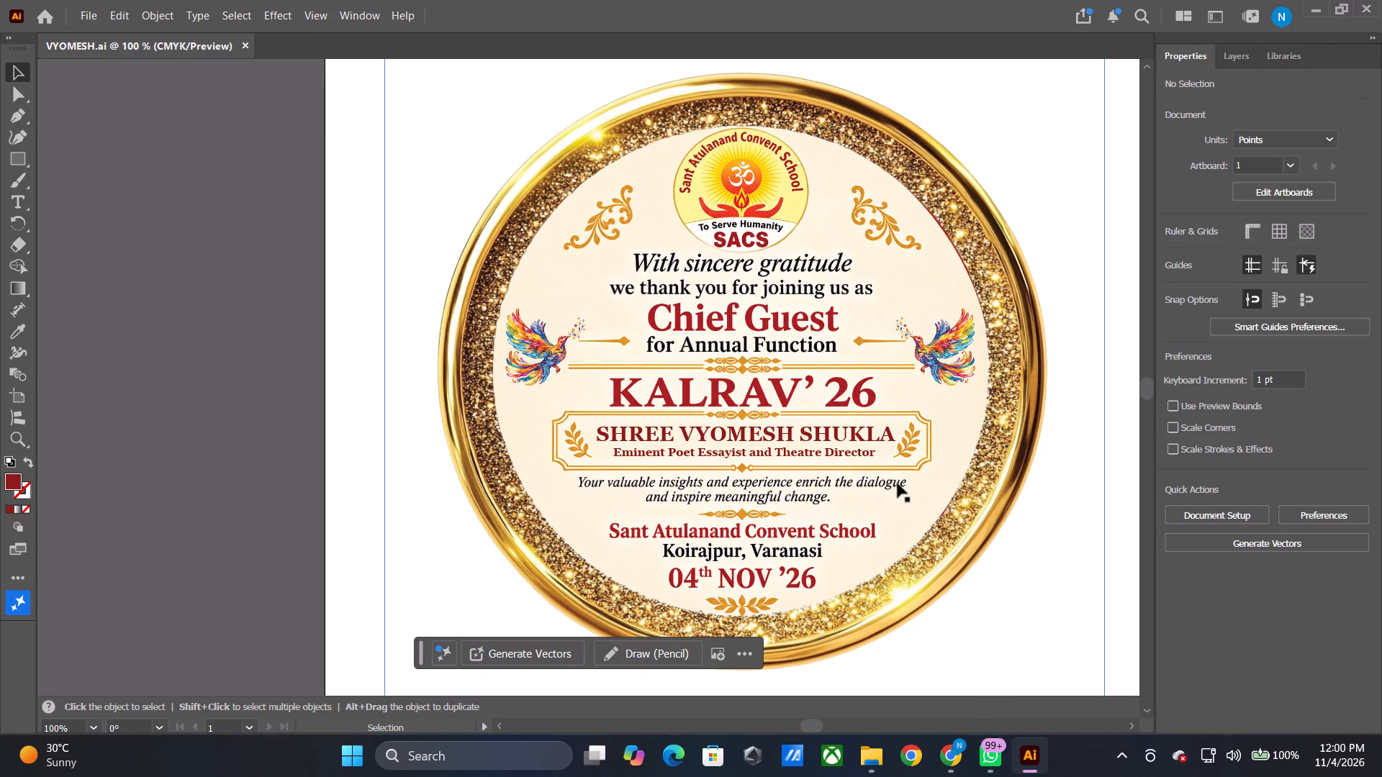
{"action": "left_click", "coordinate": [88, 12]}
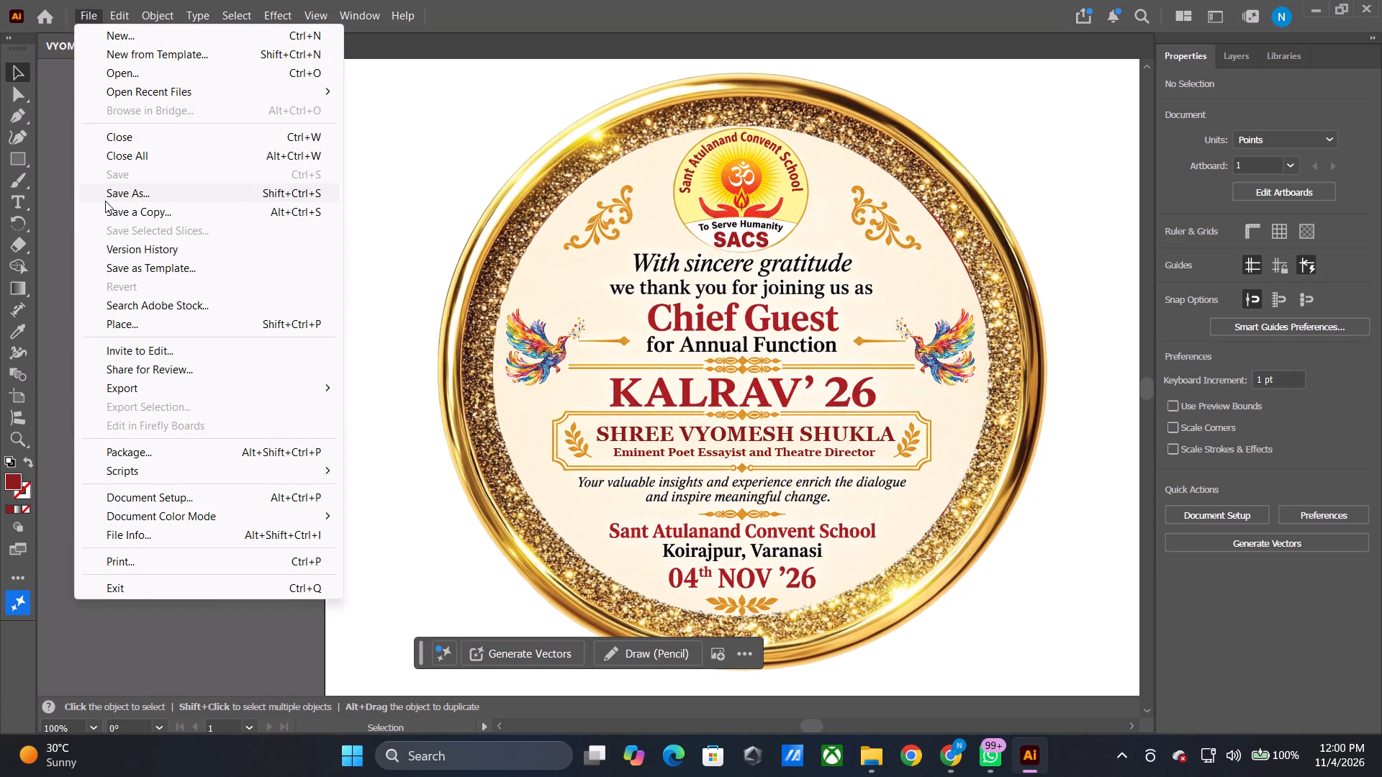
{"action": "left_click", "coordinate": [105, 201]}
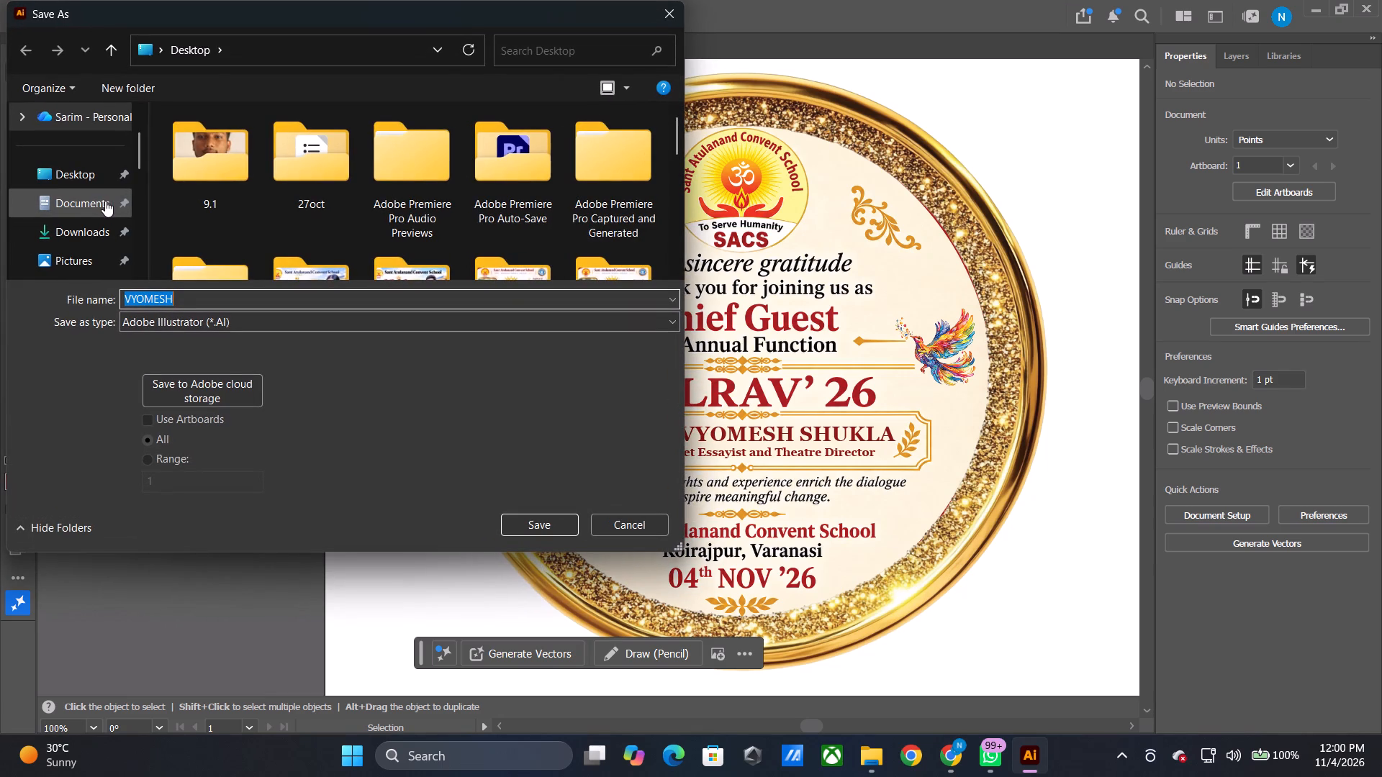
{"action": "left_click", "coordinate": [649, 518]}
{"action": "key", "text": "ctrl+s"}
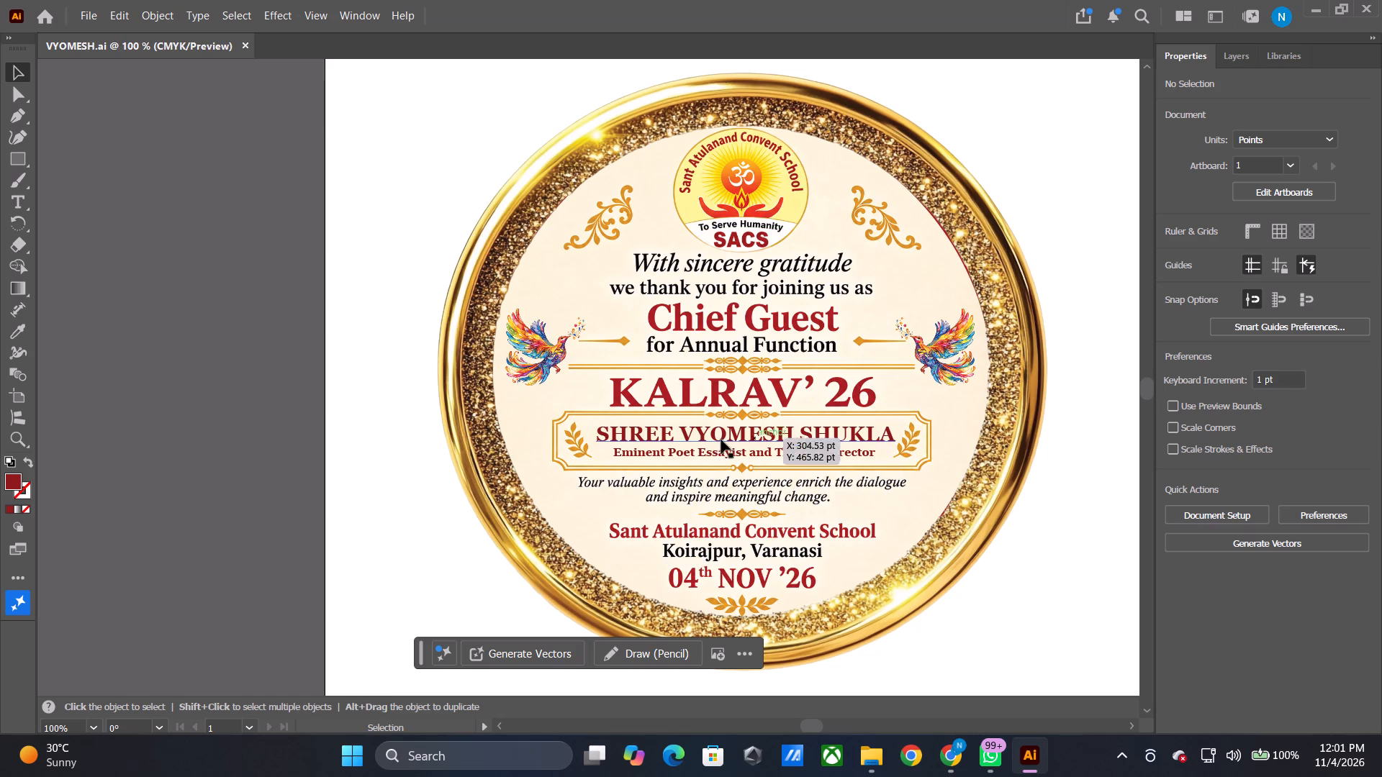
Replace the guest's name after SHREE in the name plate with the second chief guest's first name and surname, in capitals.
{"action": "left_click", "coordinate": [26, 207]}
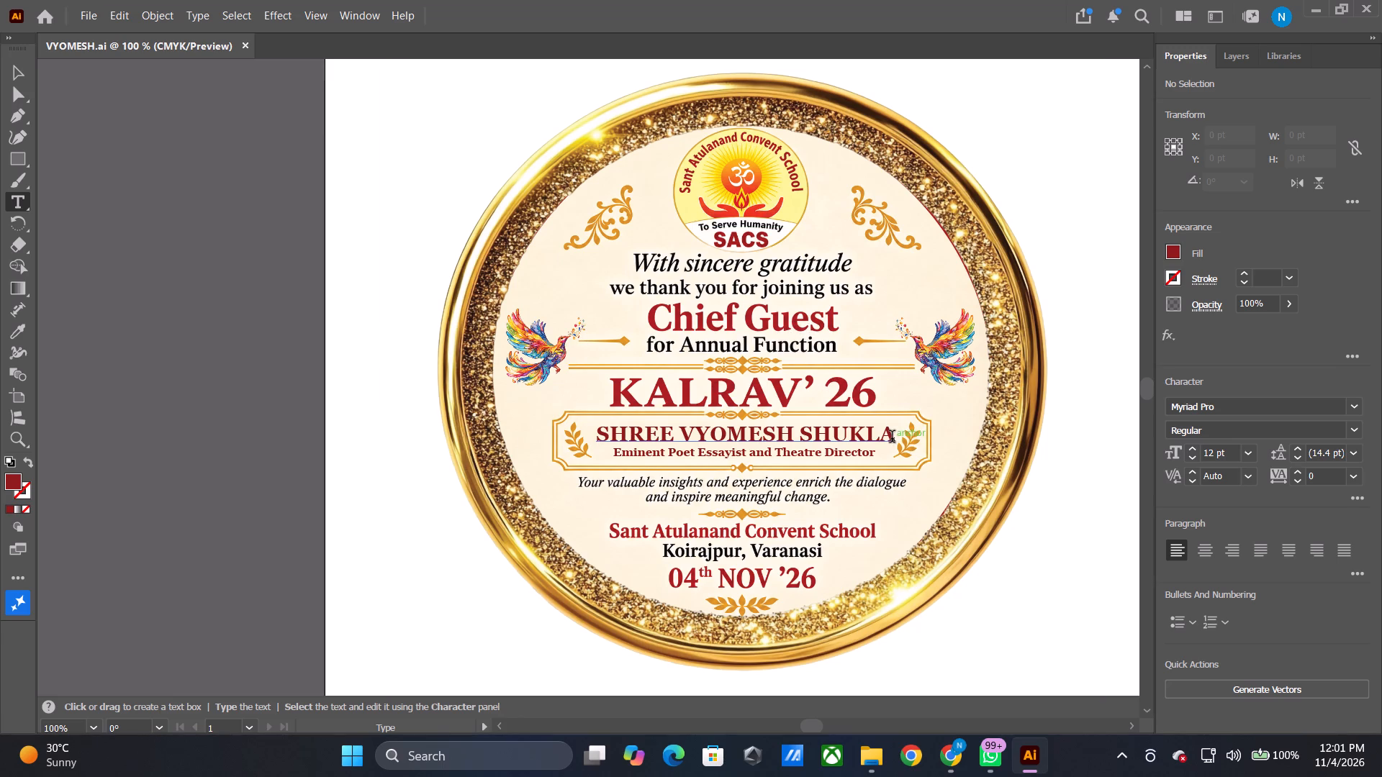
{"action": "left_click", "coordinate": [892, 438]}
{"action": "key", "text": "BackSpace"}
{"action": "key", "text": "BackSpace"}
{"action": "key", "text": "BackSpace"}
{"action": "key", "text": "BackSpace"}
{"action": "key", "text": "BackSpace"}
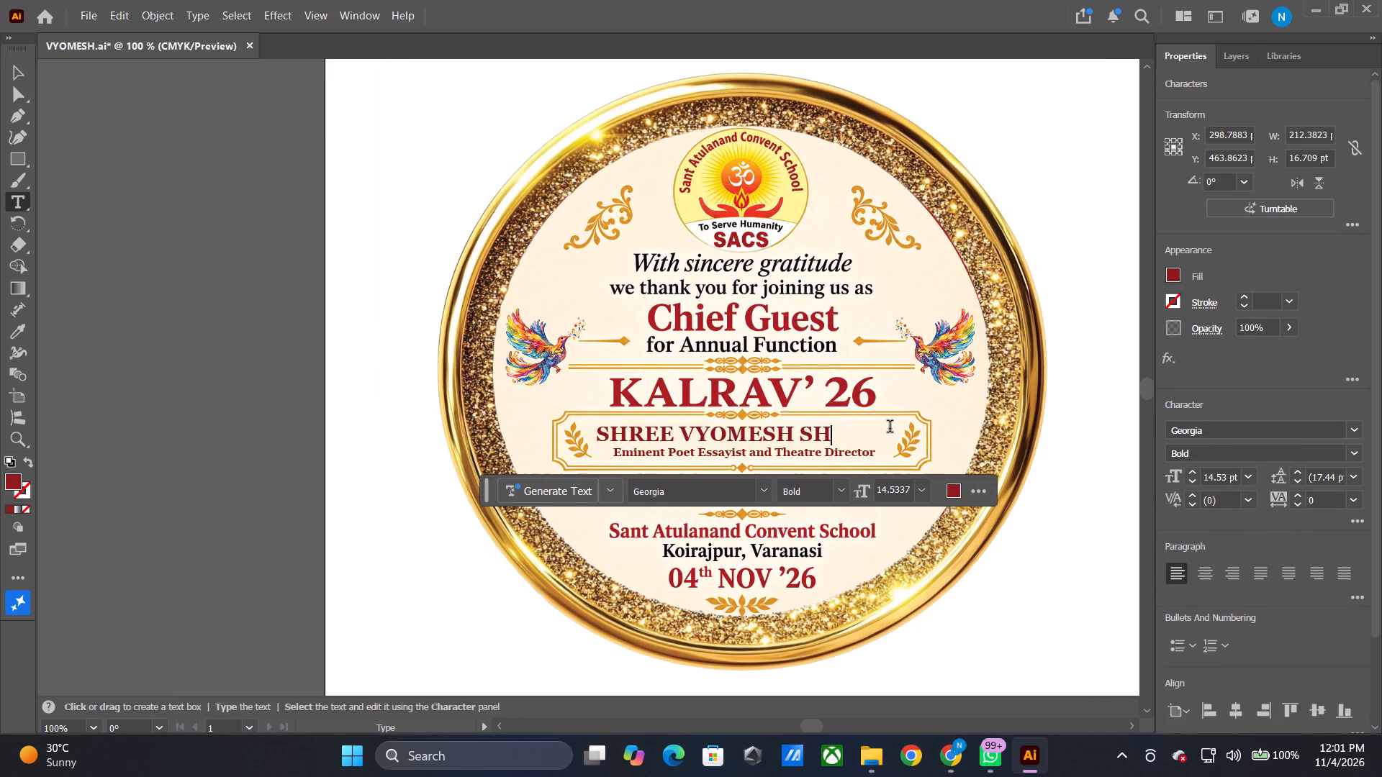
{"action": "key", "text": "BackSpace"}
{"action": "key", "text": "BackSpace"}
{"action": "key", "text": "BackSpace"}
{"action": "key", "text": "BackSpace"}
{"action": "key", "text": "BackSpace"}
{"action": "key", "text": "BackSpace"}
{"action": "key", "text": "BackSpace"}
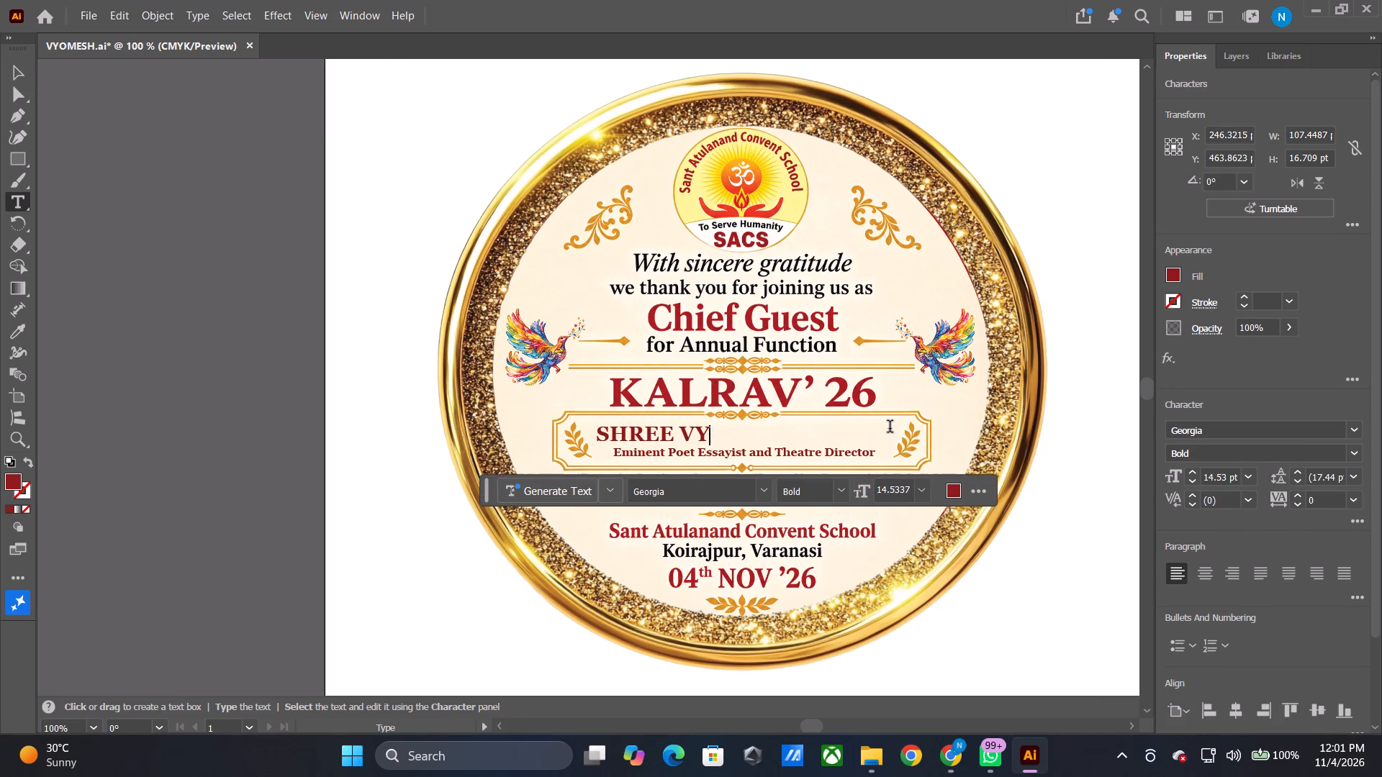
{"action": "key", "text": "BackSpace"}
{"action": "key", "text": "BackSpace"}
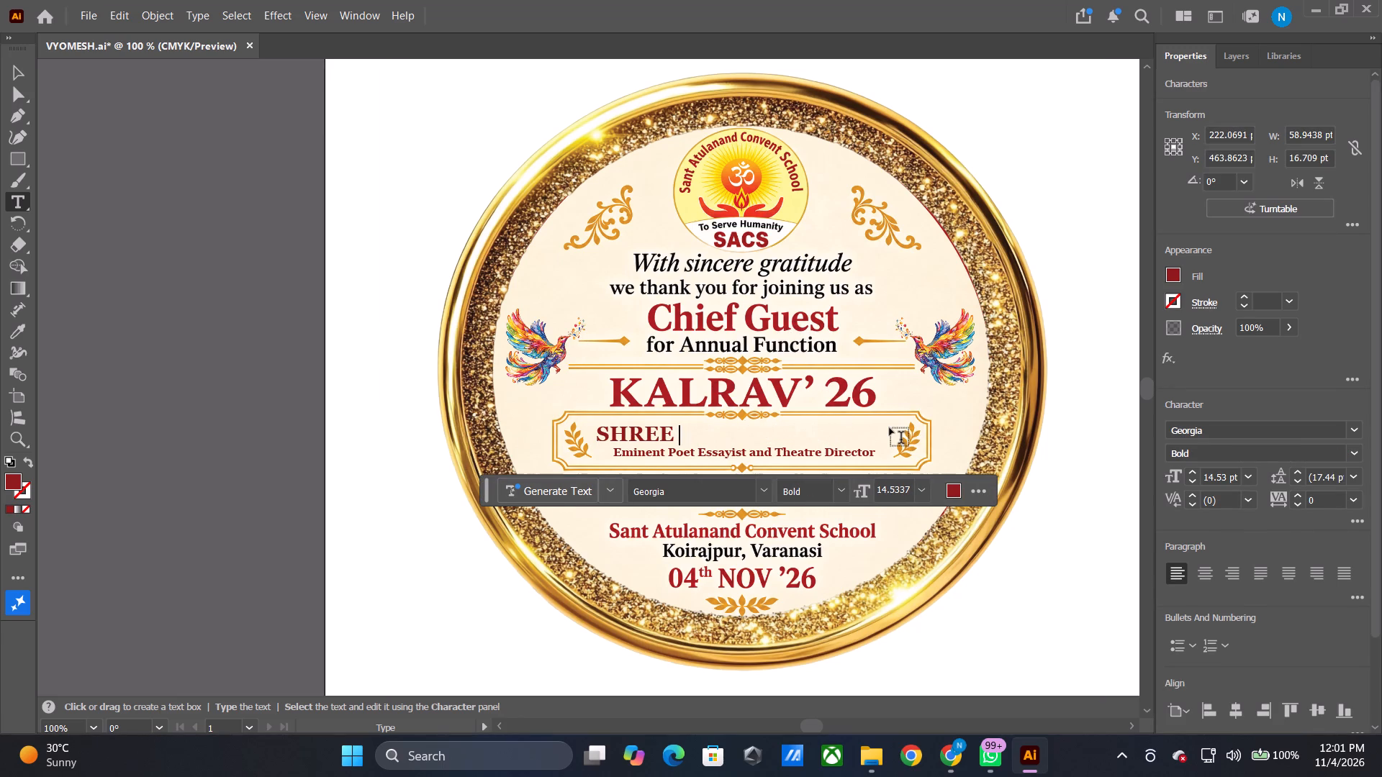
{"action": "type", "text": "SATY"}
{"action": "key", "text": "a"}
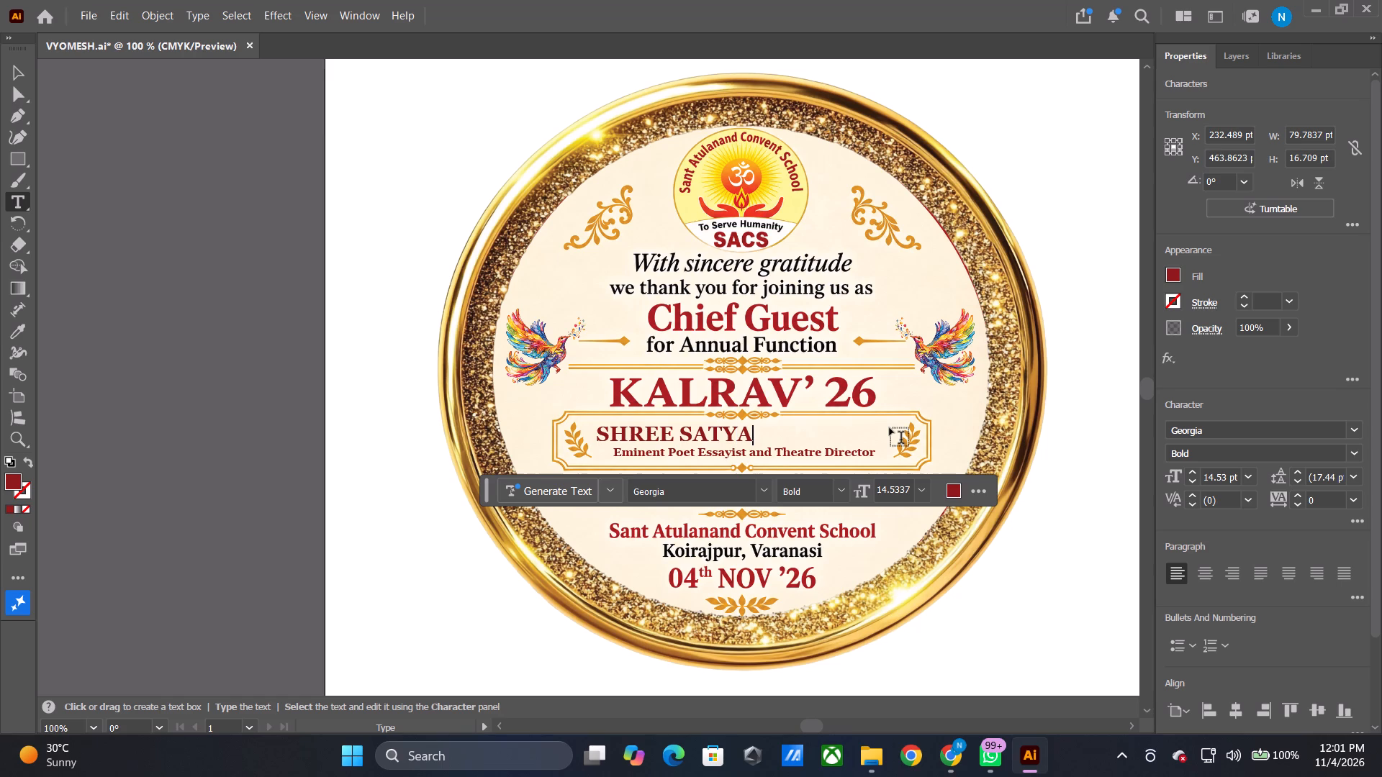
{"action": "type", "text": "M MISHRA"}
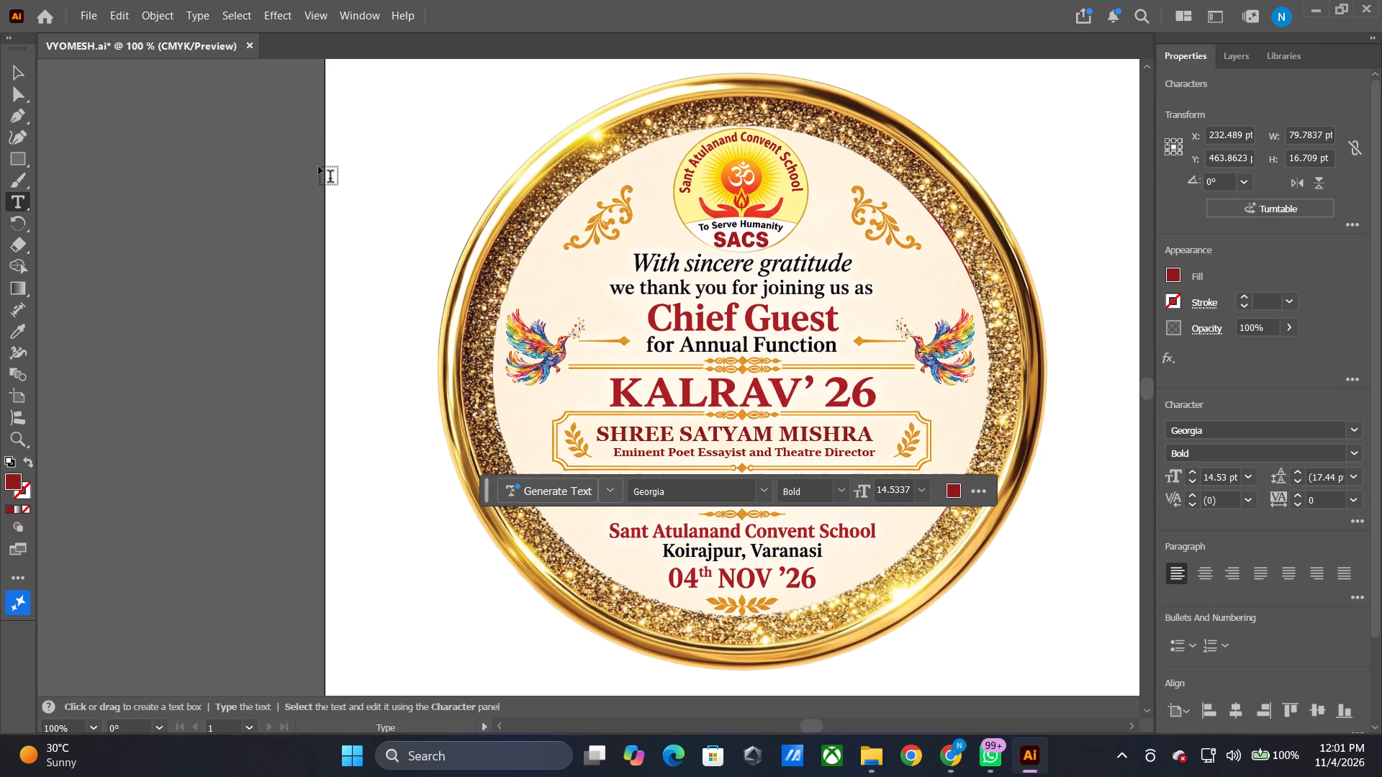
Nudge the new guest name line 4 pt to the right to centre it in its plate.
{"action": "left_click", "coordinate": [9, 71]}
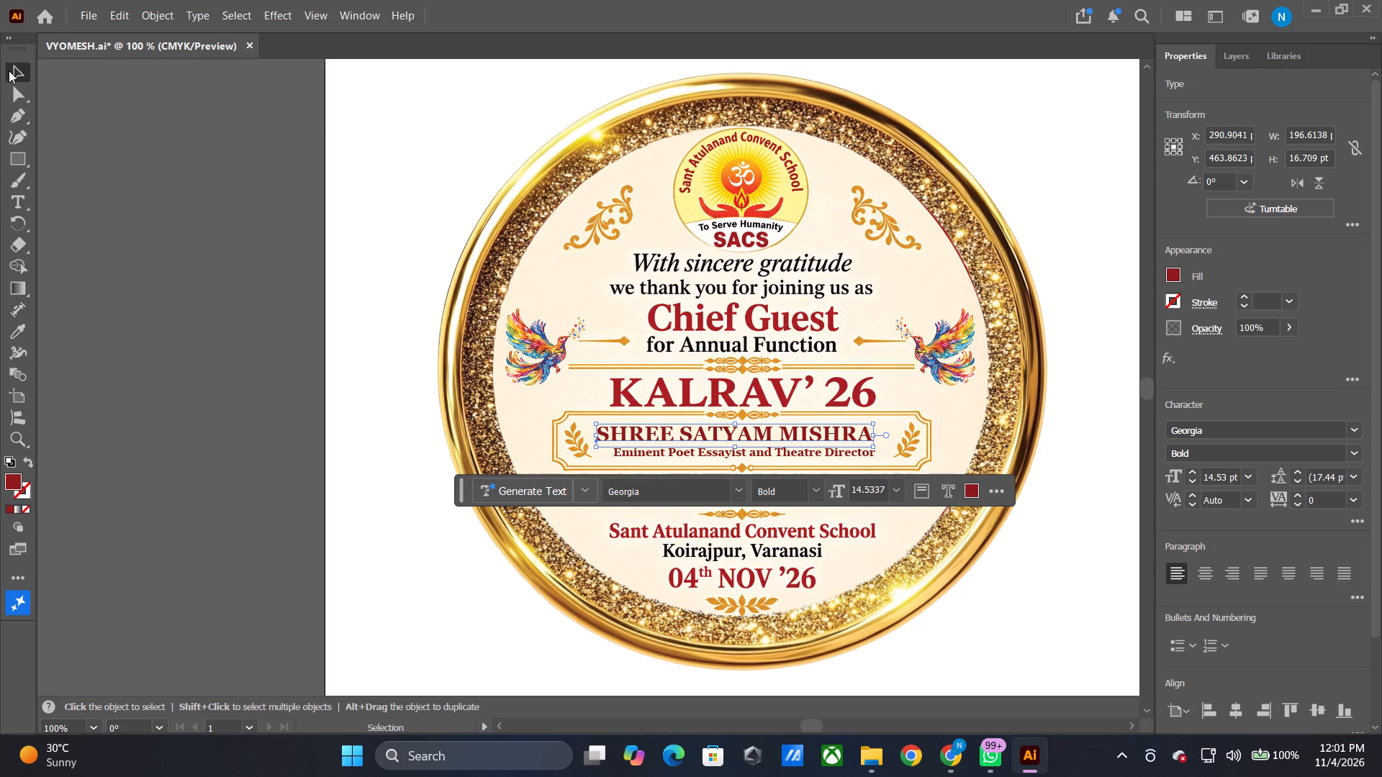
{"action": "key", "text": "Right"}
{"action": "key", "text": "Right"}
{"action": "key", "text": "Right"}
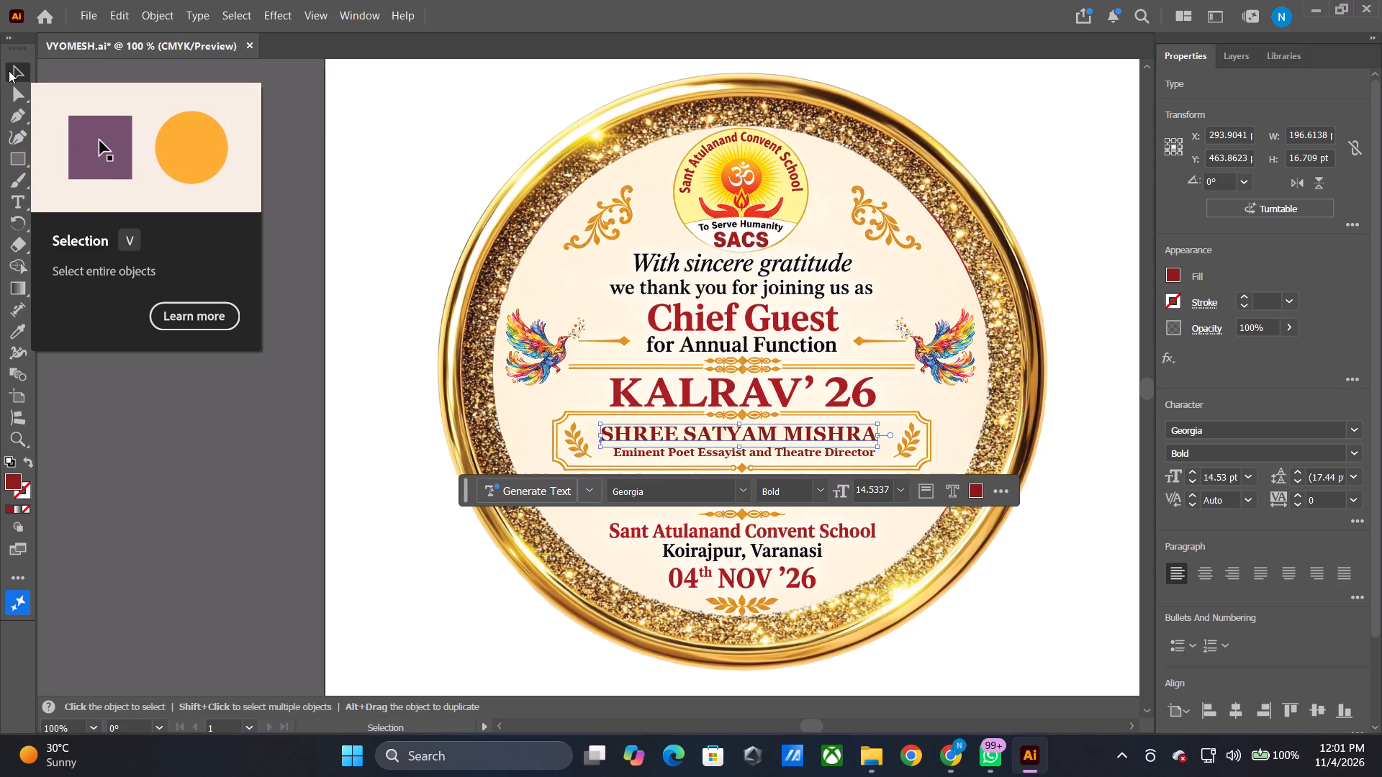
{"action": "key", "text": "Right"}
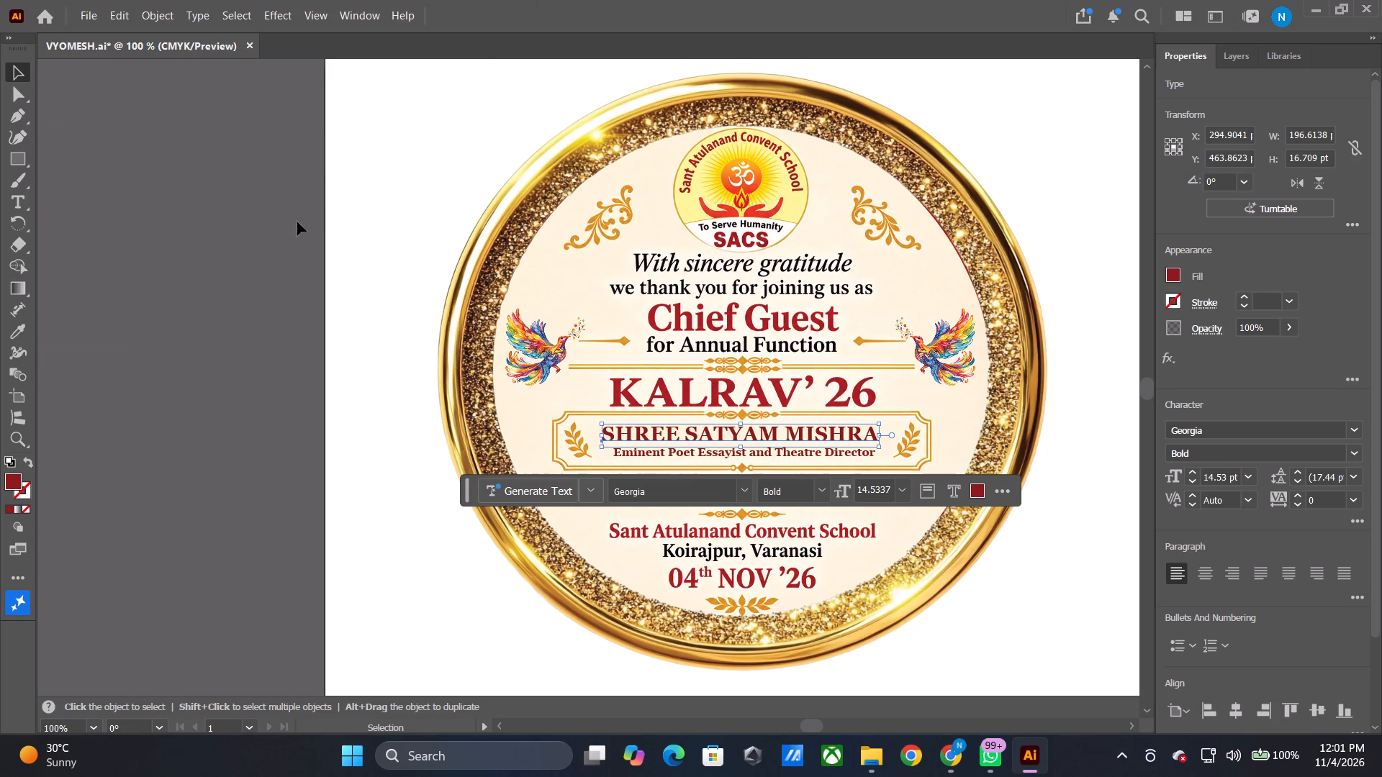
Replace the designation line beneath the guest's name with "CEO SHREE KASHI VISHWANATH TEMPLE".
{"action": "left_click", "coordinate": [14, 208]}
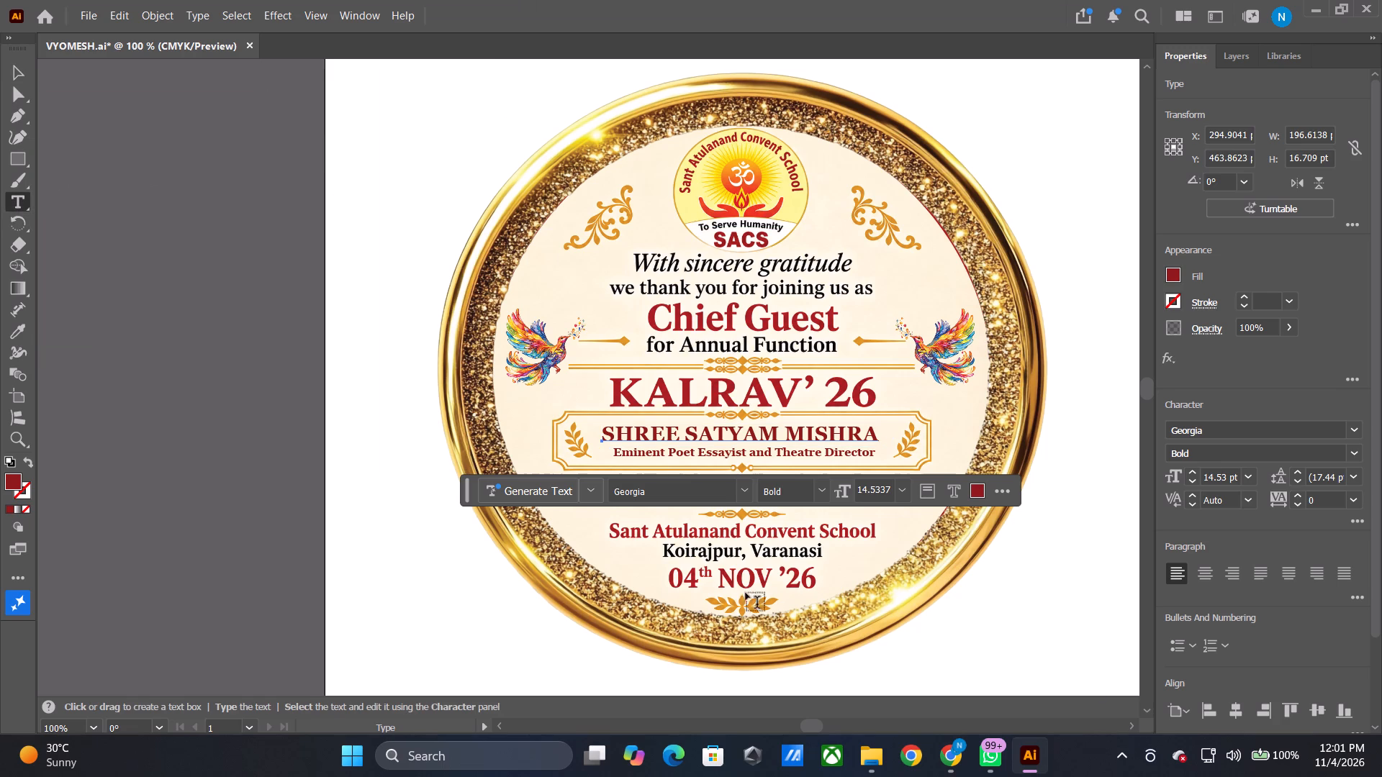
{"action": "left_click", "coordinate": [844, 455]}
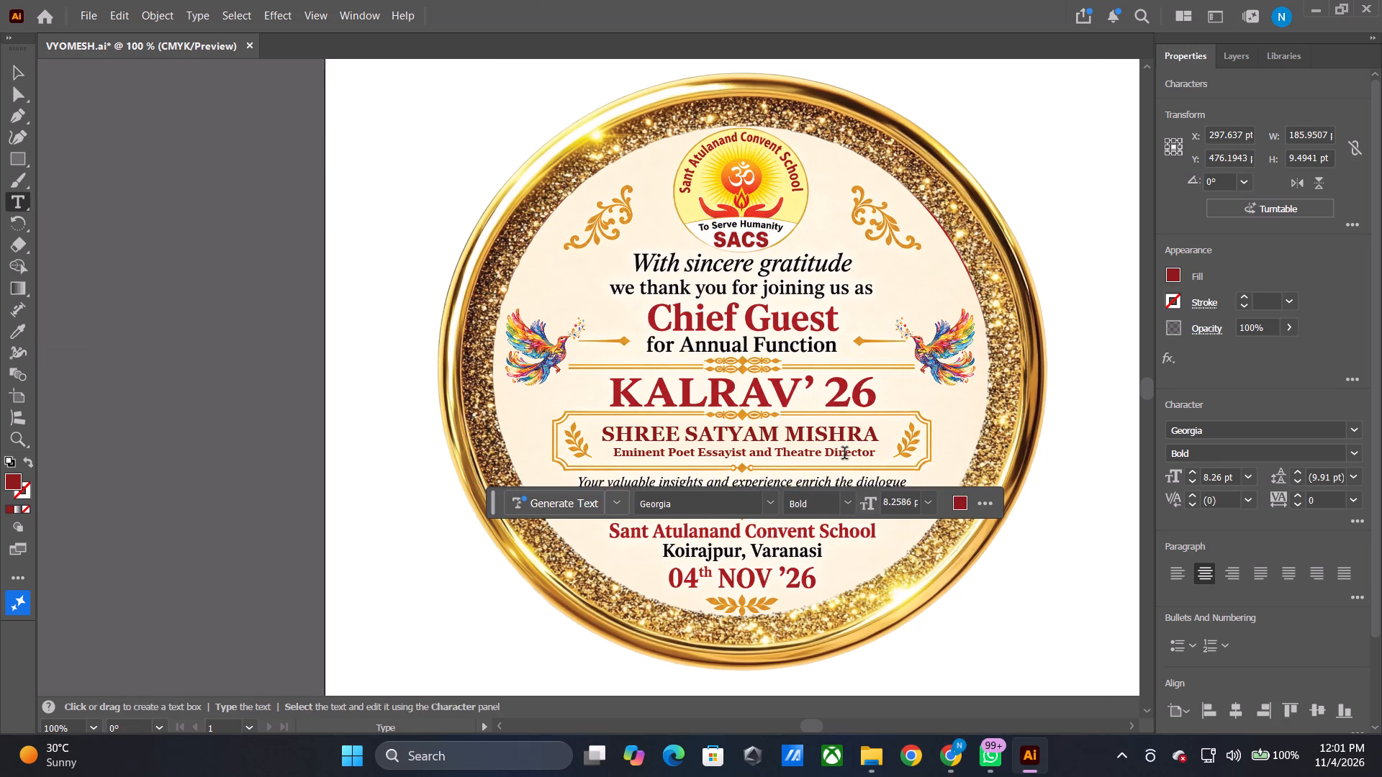
{"action": "key", "text": "Right"}
{"action": "key", "text": "Right"}
{"action": "key", "text": "Right"}
{"action": "key", "text": "Right"}
{"action": "key", "text": "Right"}
{"action": "key", "text": "BackSpace"}
{"action": "key", "text": "BackSpace"}
{"action": "key", "text": "BackSpace"}
{"action": "key", "text": "BackSpace"}
{"action": "key", "text": "BackSpace"}
{"action": "key", "text": "BackSpace"}
{"action": "key", "text": "BackSpace"}
{"action": "key", "text": "BackSpace"}
{"action": "key", "text": "BackSpace"}
{"action": "key", "text": "BackSpace"}
{"action": "key", "text": "BackSpace"}
{"action": "key", "text": "BackSpace"}
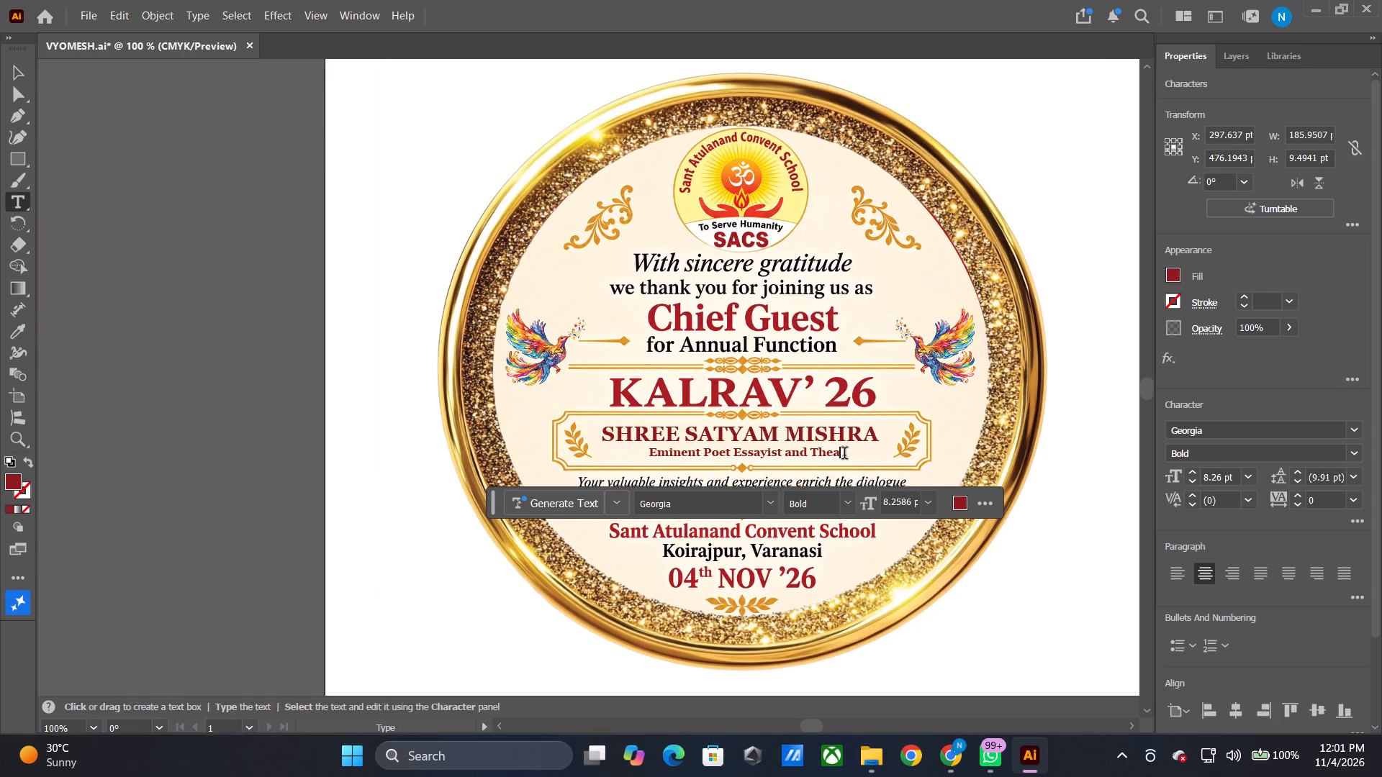
{"action": "key", "text": "BackSpace"}
{"action": "key", "text": "BackSpace"}
{"action": "key", "text": "BackSpace"}
{"action": "key", "text": "BackSpace"}
{"action": "key", "text": "BackSpace"}
{"action": "key", "text": "BackSpace"}
{"action": "key", "text": "BackSpace"}
{"action": "key", "text": "BackSpace"}
{"action": "key", "text": "BackSpace"}
{"action": "key", "text": "BackSpace"}
{"action": "key", "text": "BackSpace"}
{"action": "key", "text": "BackSpace"}
{"action": "key", "text": "BackSpace"}
{"action": "key", "text": "BackSpace"}
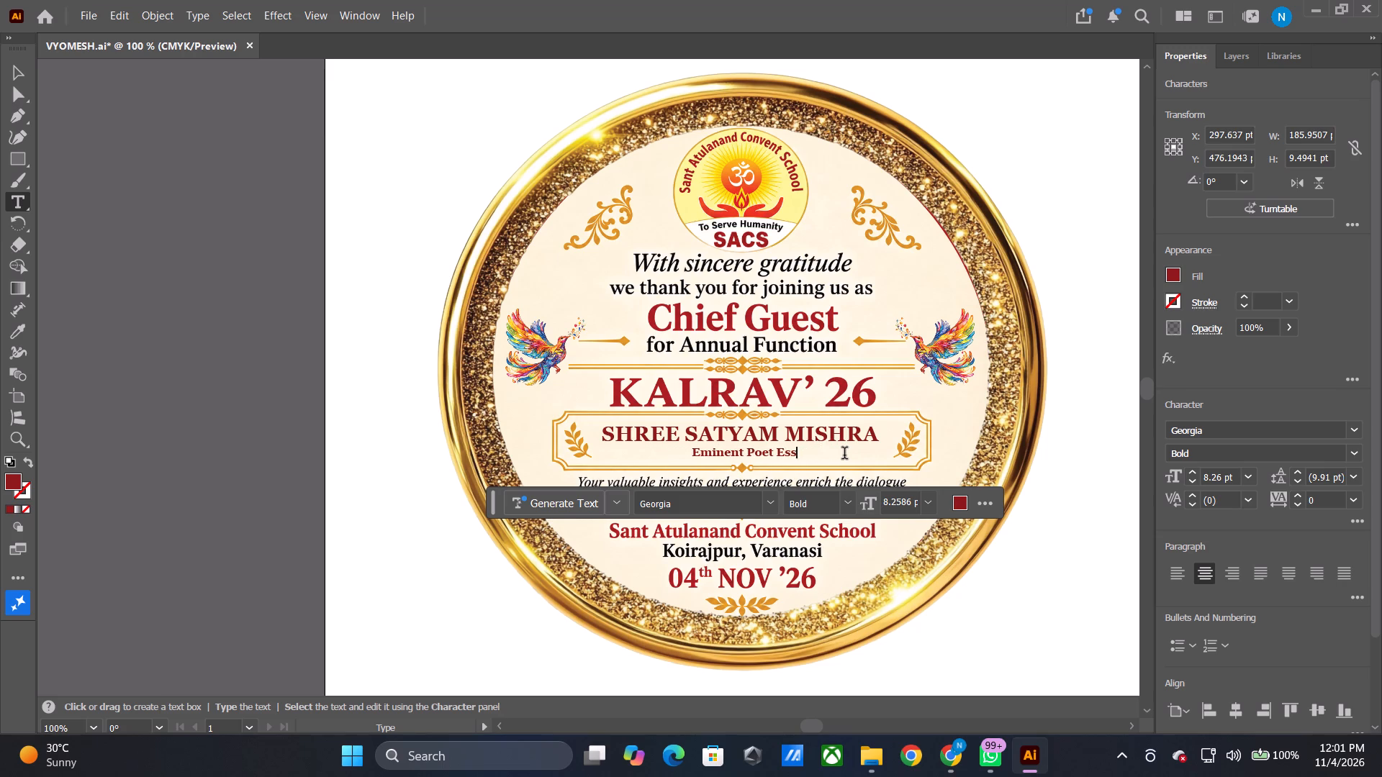
{"action": "key", "text": "BackSpace"}
{"action": "key", "text": "BackSpace"}
{"action": "key", "text": "BackSpace"}
{"action": "key", "text": "BackSpace"}
{"action": "key", "text": "BackSpace"}
{"action": "key", "text": "BackSpace"}
{"action": "key", "text": "BackSpace"}
{"action": "key", "text": "BackSpace"}
{"action": "key", "text": "BackSpace"}
{"action": "key", "text": "BackSpace"}
{"action": "key", "text": "BackSpace"}
{"action": "key", "text": "BackSpace"}
{"action": "key", "text": "BackSpace"}
{"action": "key", "text": "BackSpace"}
{"action": "key", "text": "BackSpace"}
{"action": "key", "text": "BackSpace"}
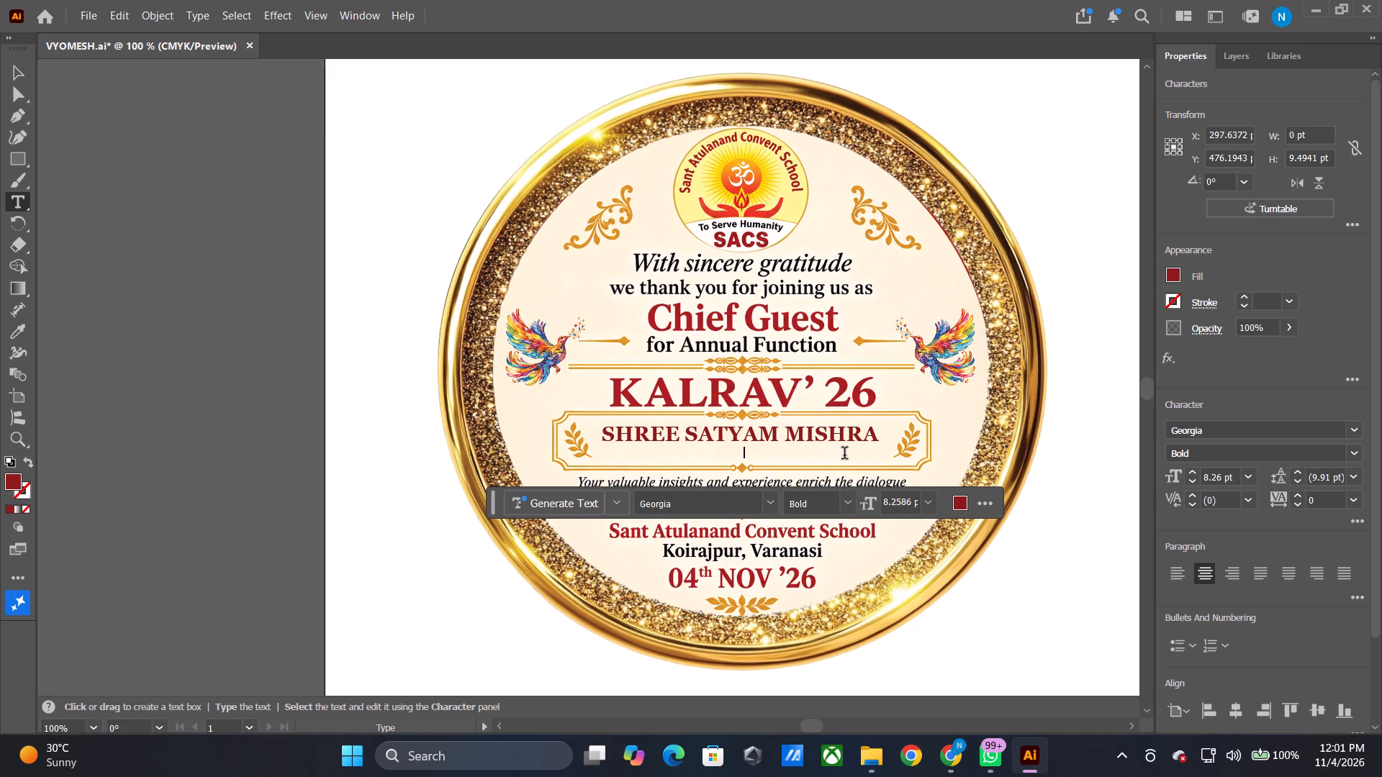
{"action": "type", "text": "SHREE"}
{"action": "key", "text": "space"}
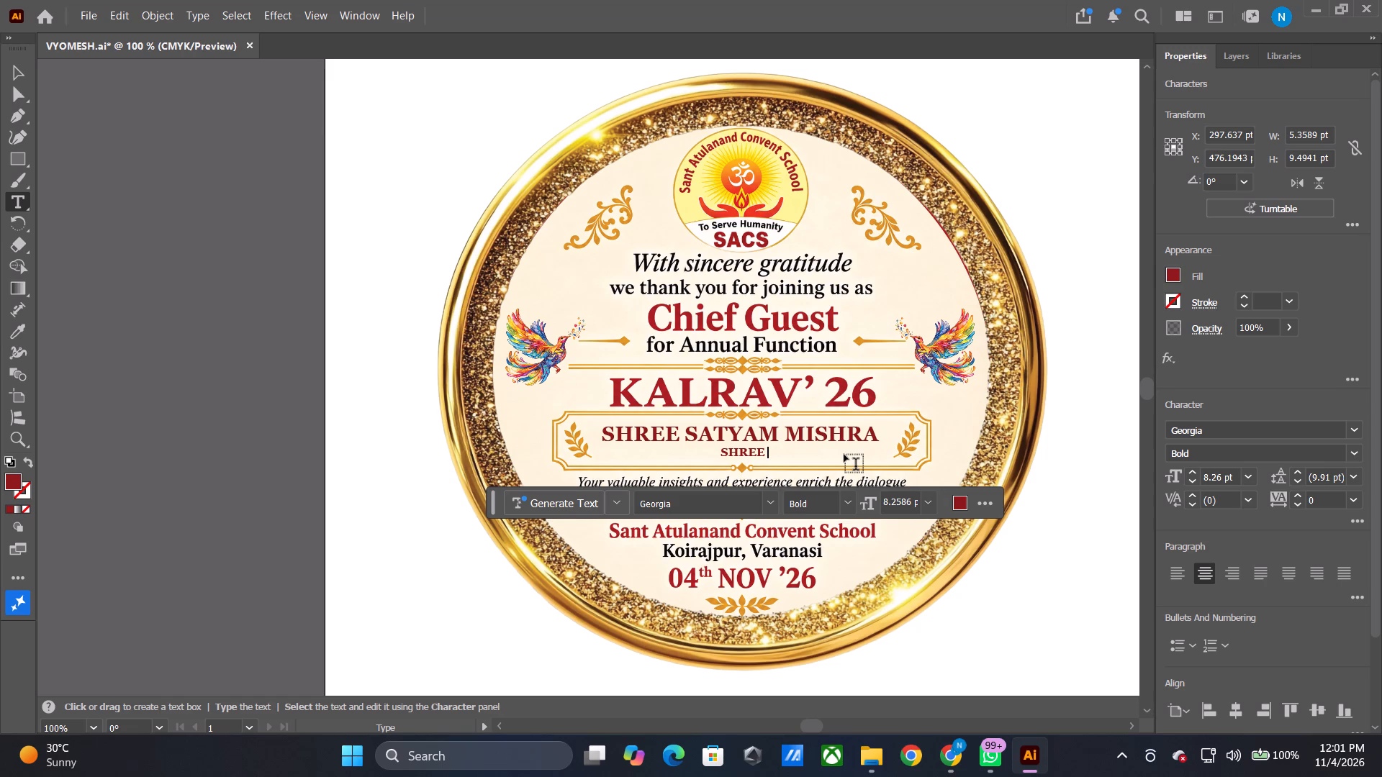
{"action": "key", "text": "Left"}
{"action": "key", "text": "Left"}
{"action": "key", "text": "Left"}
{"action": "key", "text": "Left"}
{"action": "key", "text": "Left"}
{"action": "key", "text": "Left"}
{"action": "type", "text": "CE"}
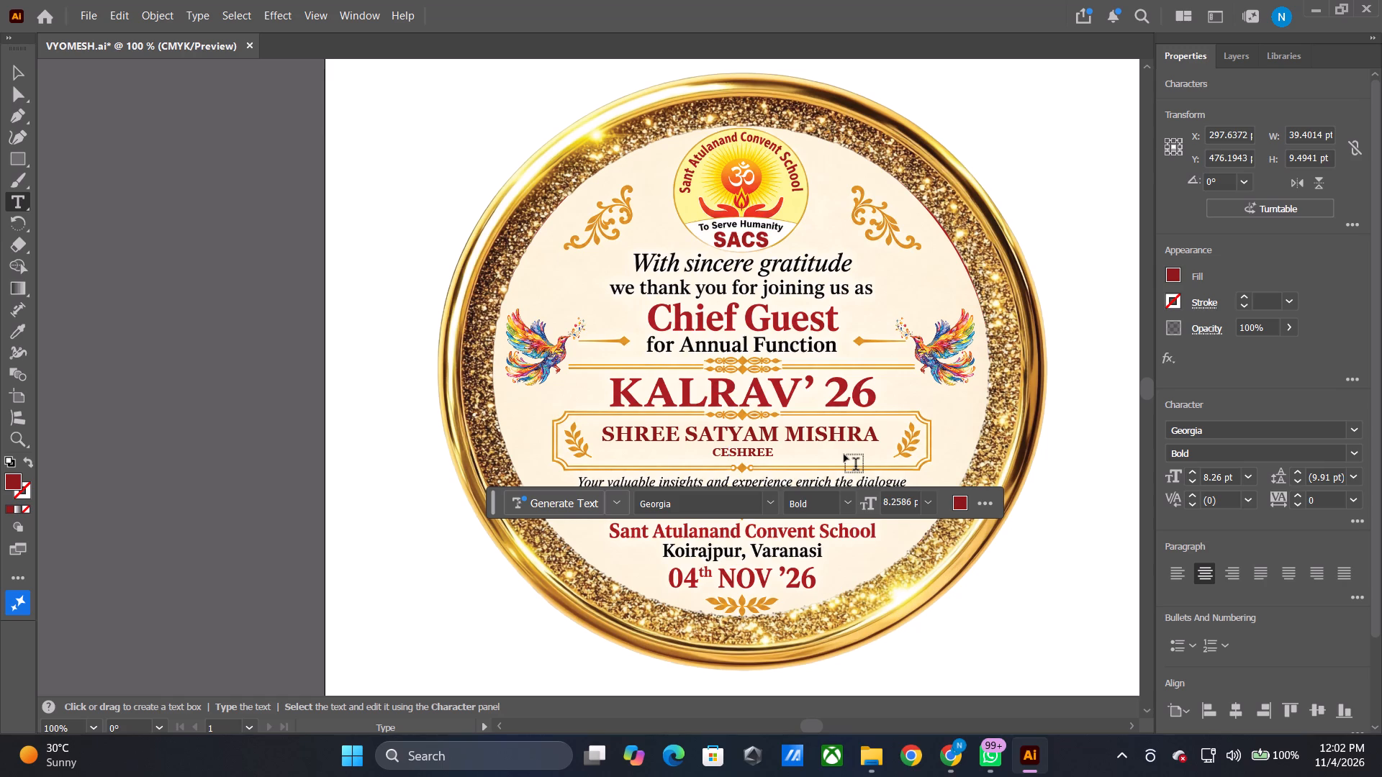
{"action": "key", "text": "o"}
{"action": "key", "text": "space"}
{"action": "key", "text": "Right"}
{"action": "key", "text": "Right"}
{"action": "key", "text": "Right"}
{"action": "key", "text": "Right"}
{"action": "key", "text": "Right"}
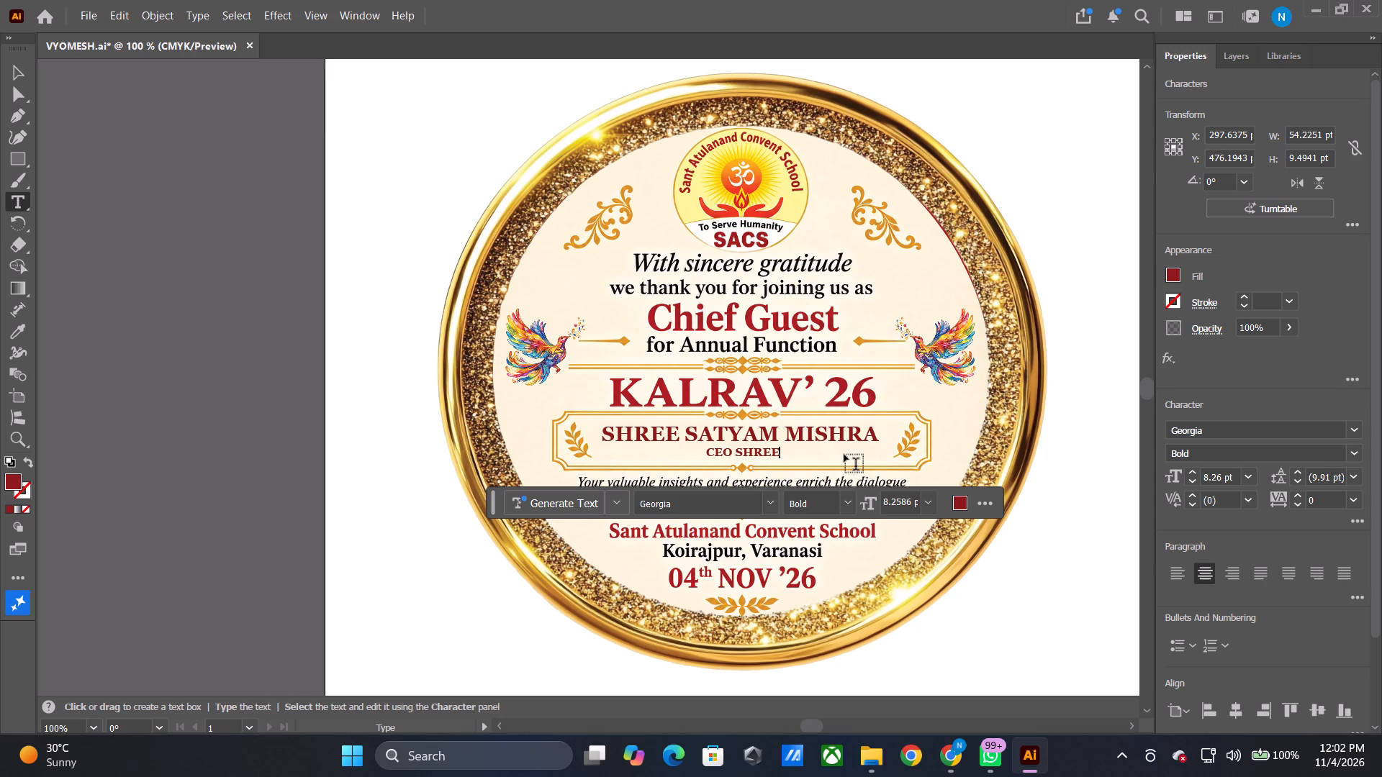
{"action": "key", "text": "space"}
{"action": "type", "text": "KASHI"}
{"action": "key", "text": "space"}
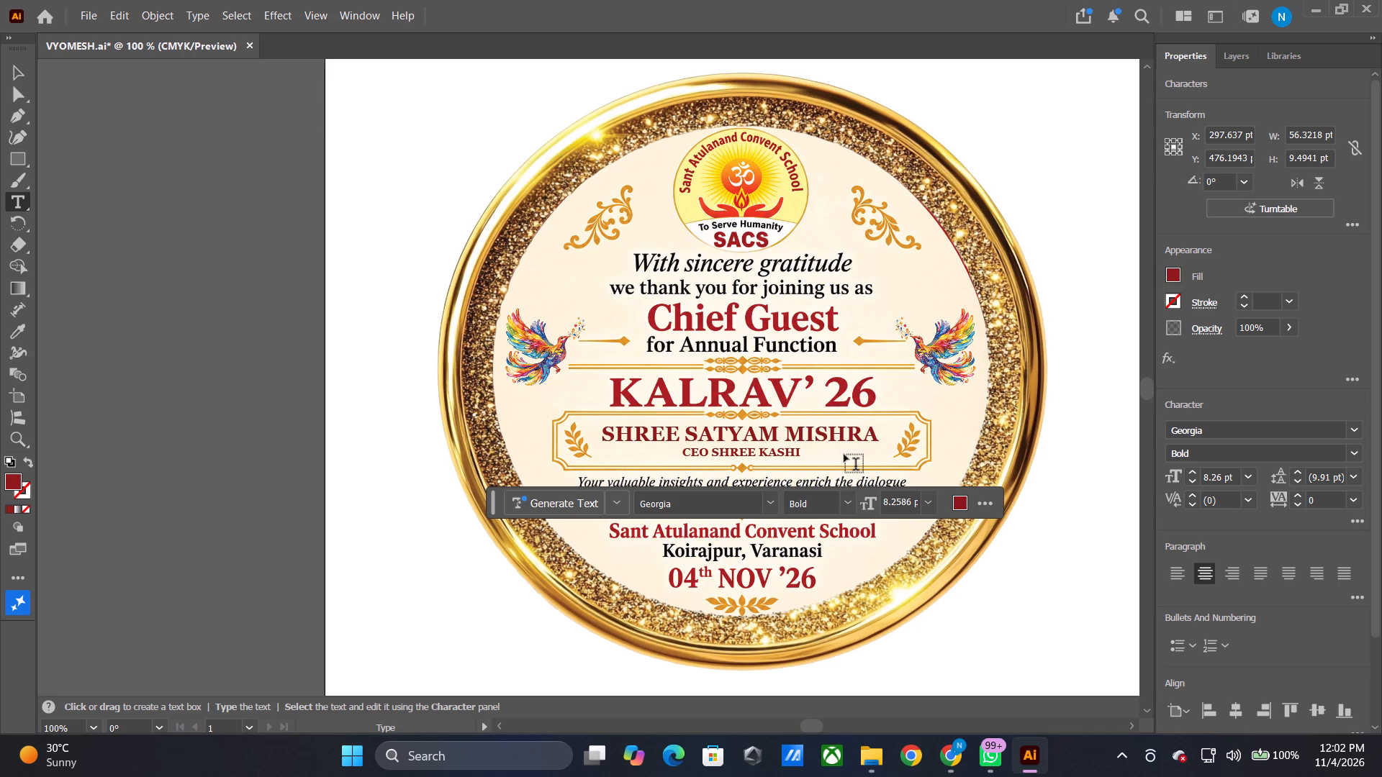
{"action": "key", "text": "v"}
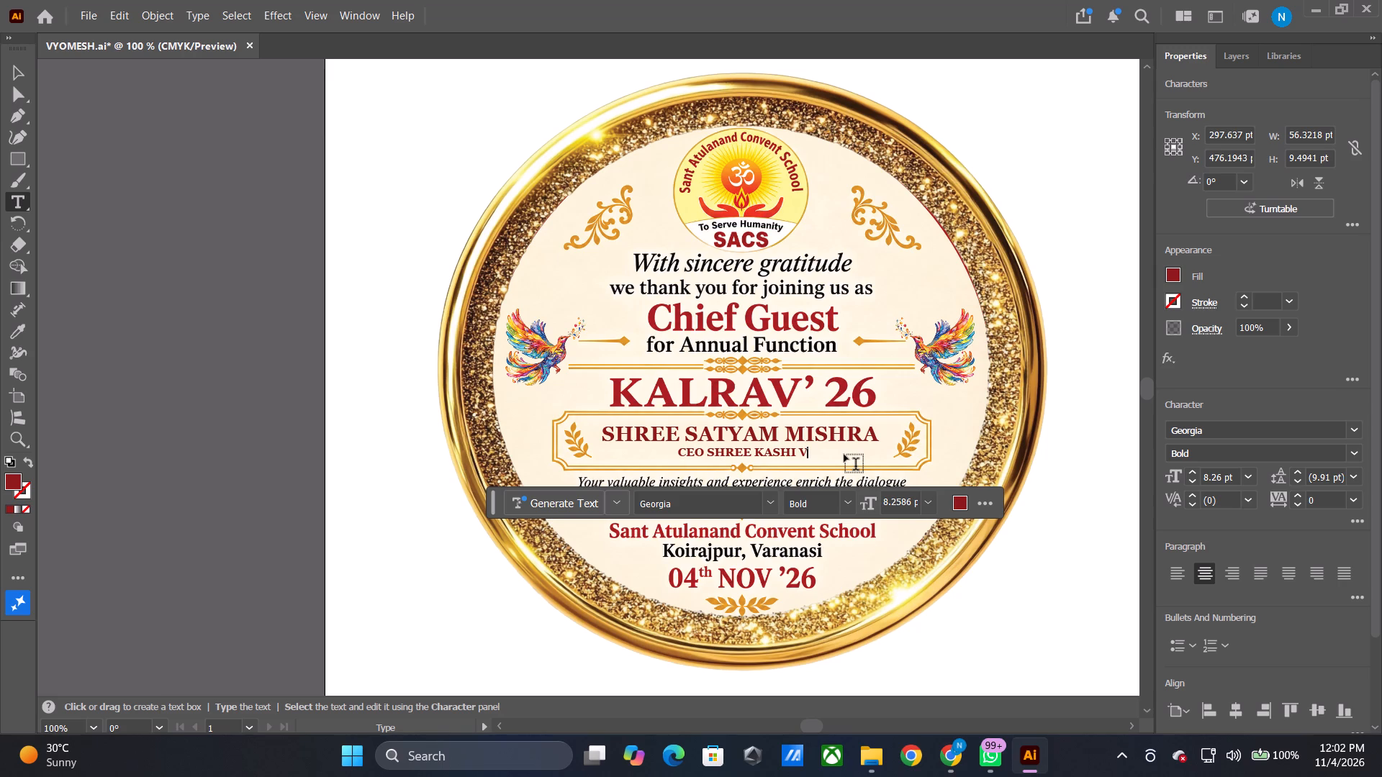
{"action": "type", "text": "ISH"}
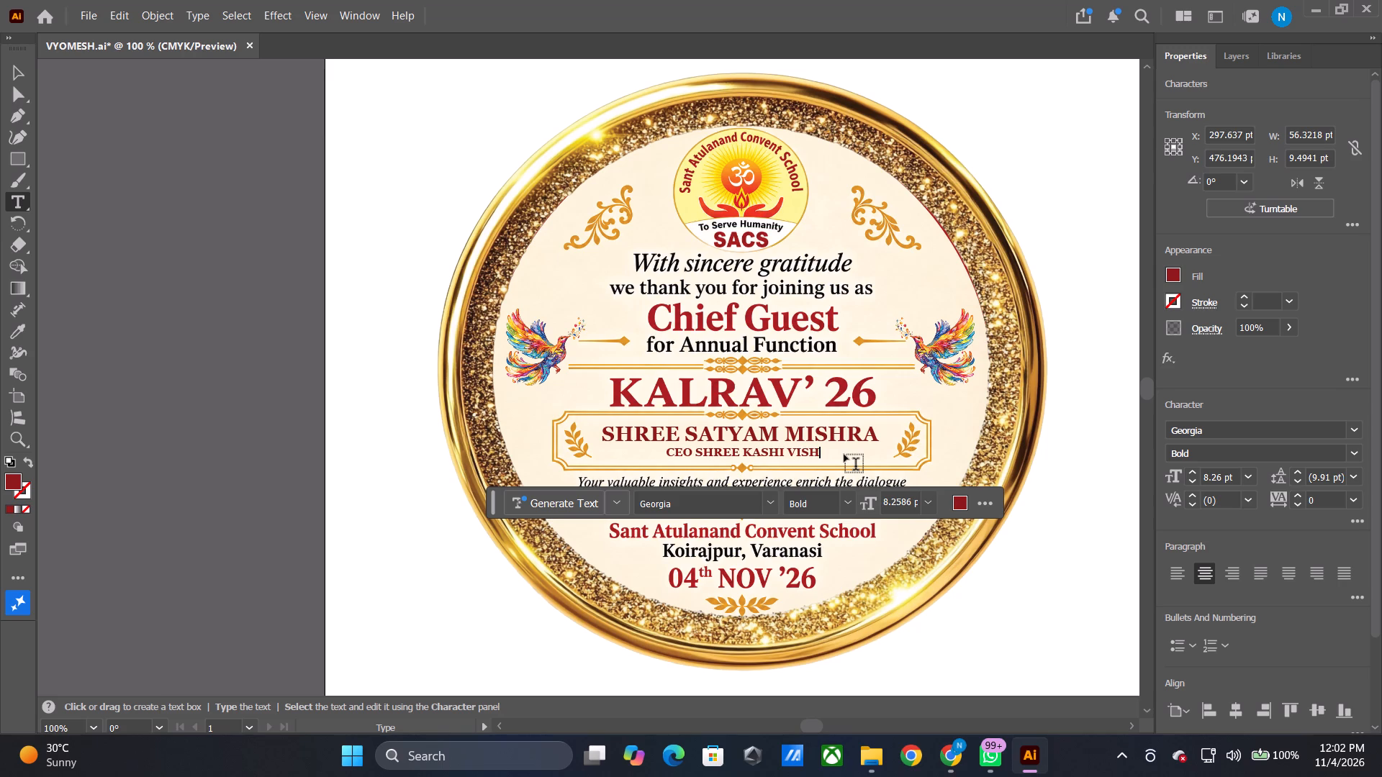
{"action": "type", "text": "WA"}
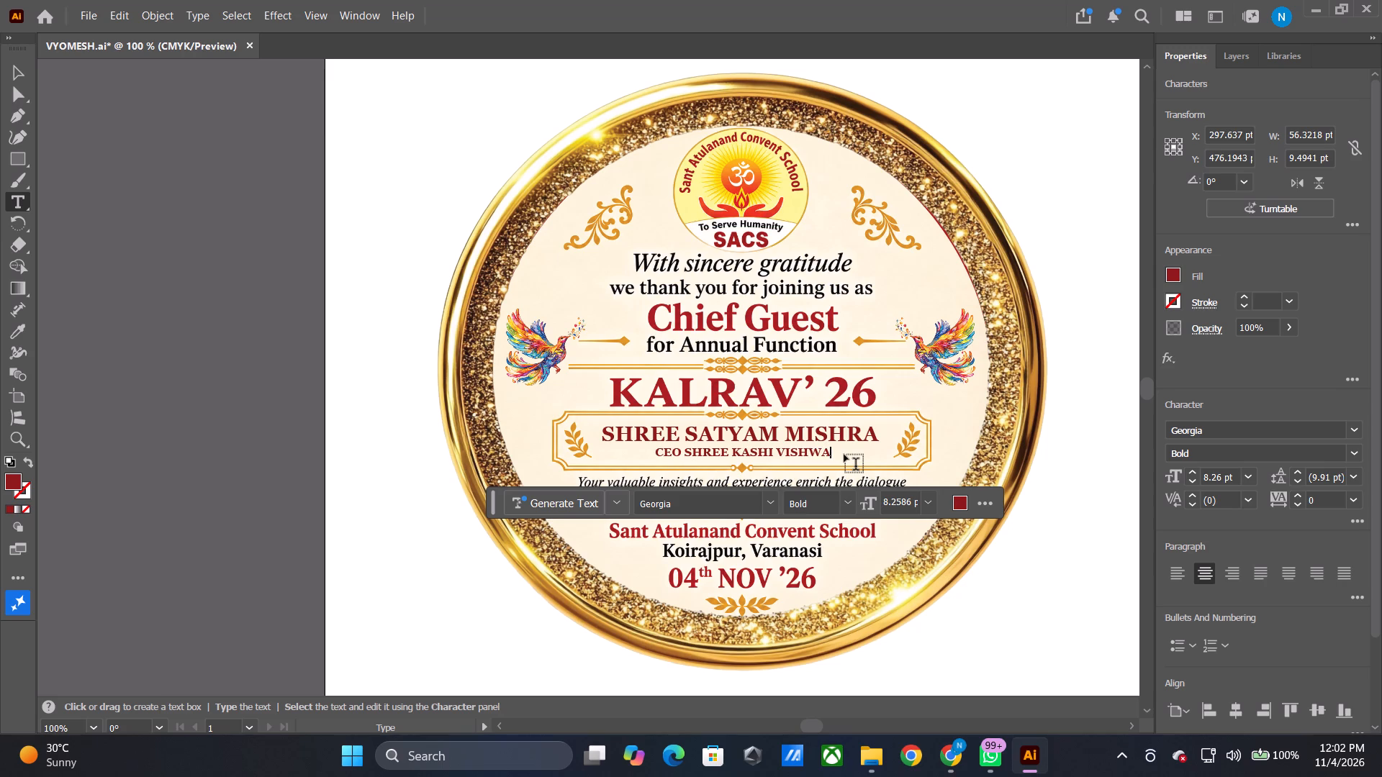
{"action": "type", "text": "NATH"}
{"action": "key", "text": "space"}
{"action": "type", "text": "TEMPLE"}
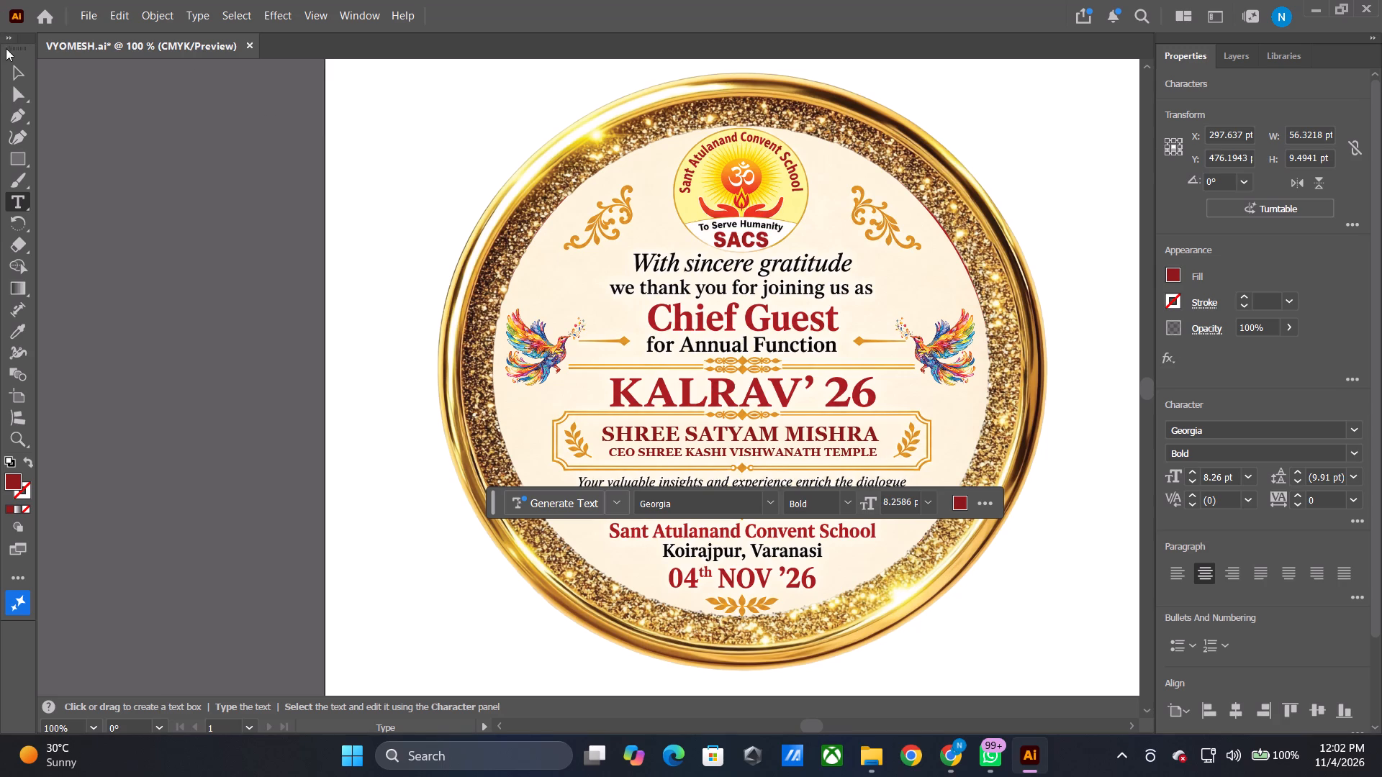
Nudge the designation line 2 pt to the left to centre it under the guest's name, and deselect it.
{"action": "left_click", "coordinate": [6, 78]}
{"action": "key", "text": "Left"}
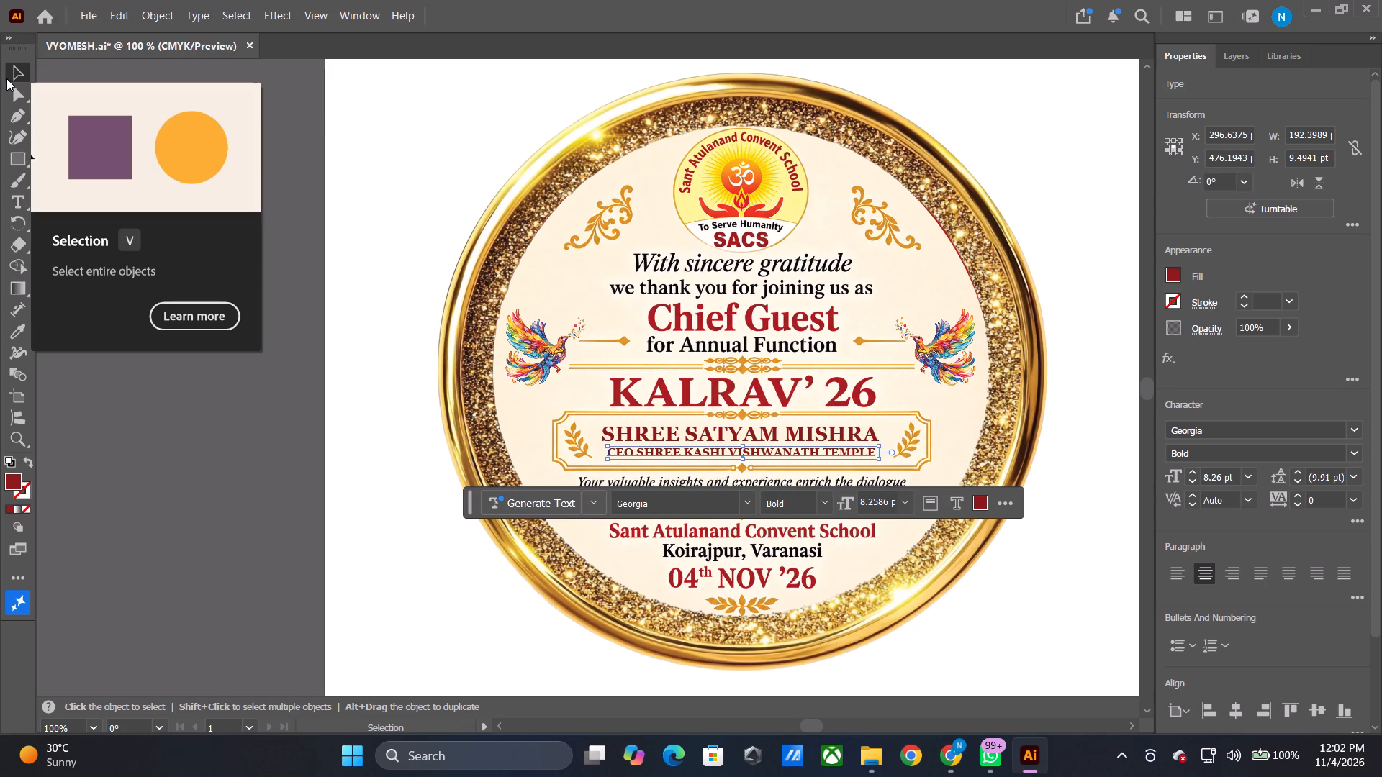
{"action": "key", "text": "Left"}
{"action": "key", "text": "Left"}
{"action": "key", "text": "Right"}
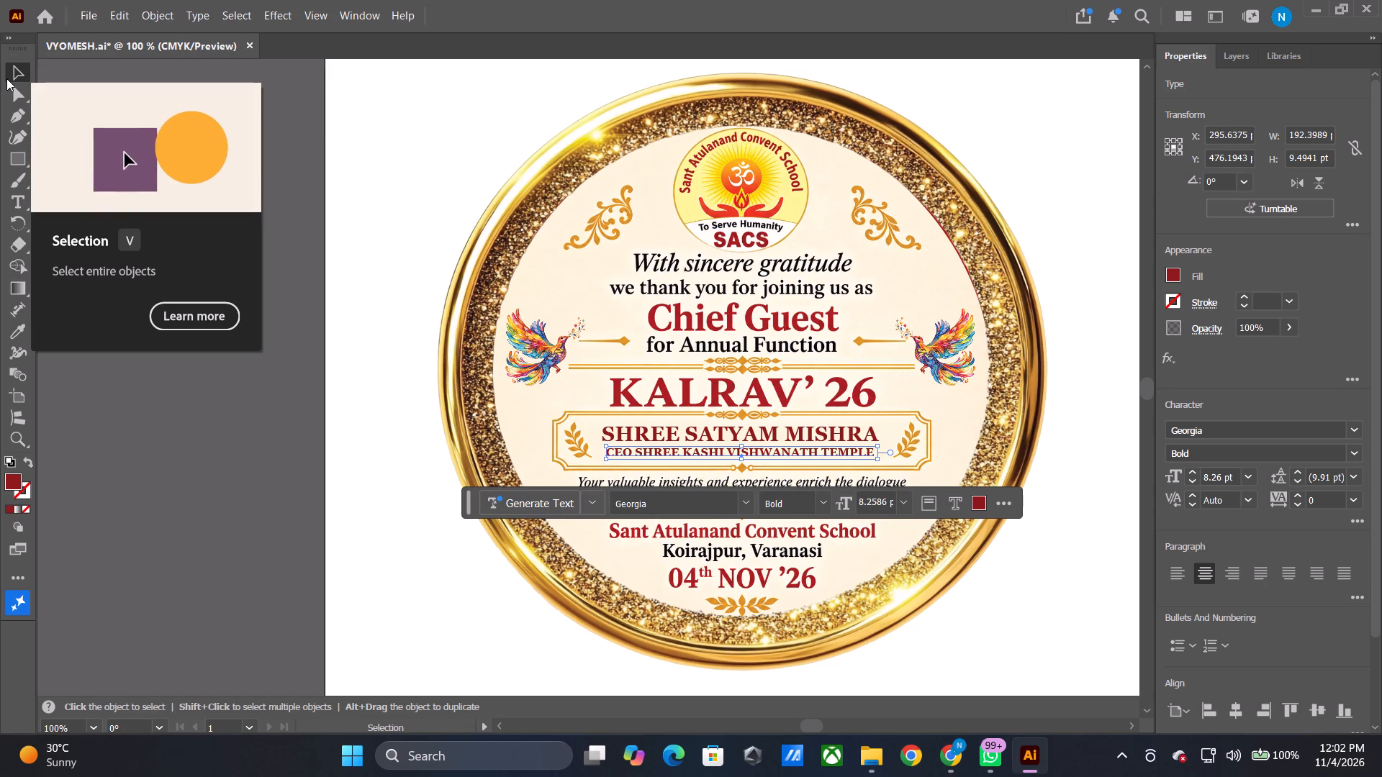
{"action": "left_click", "coordinate": [214, 479]}
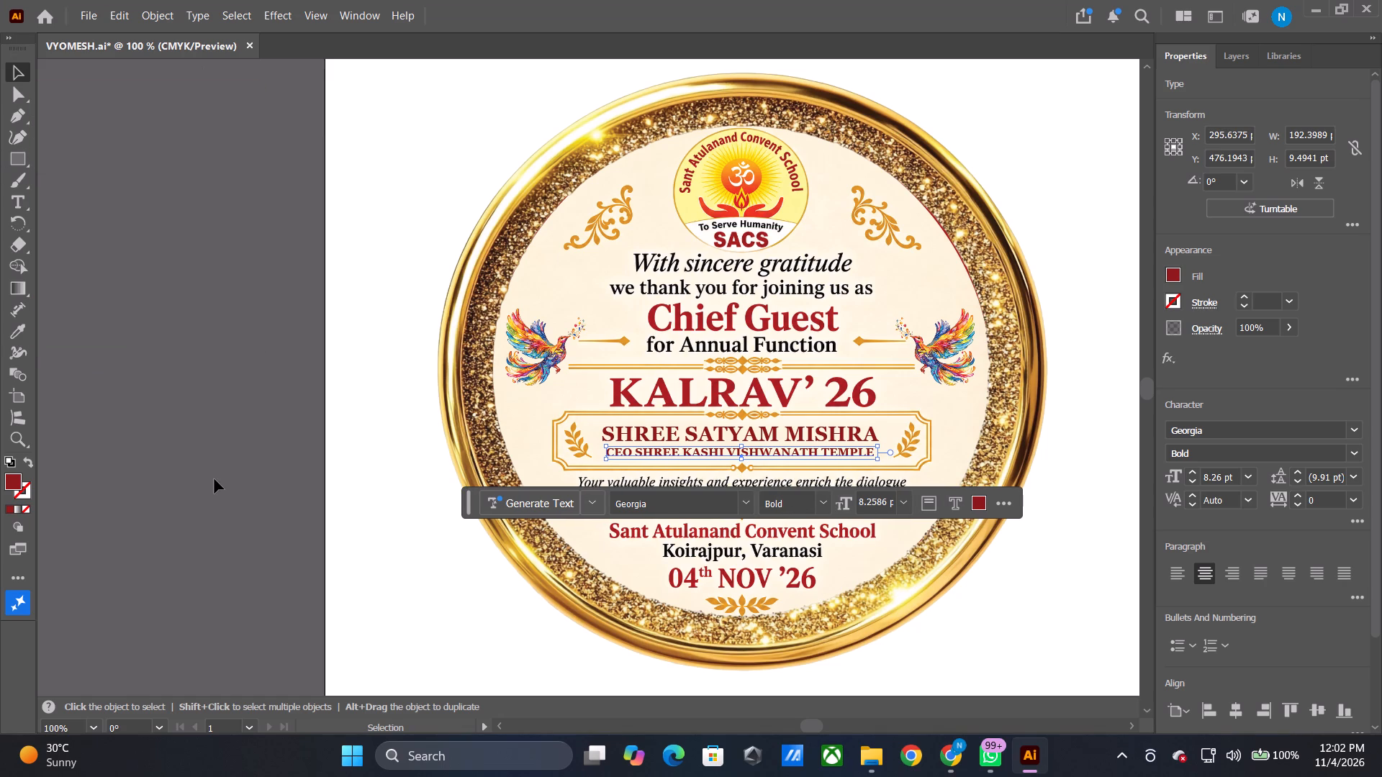
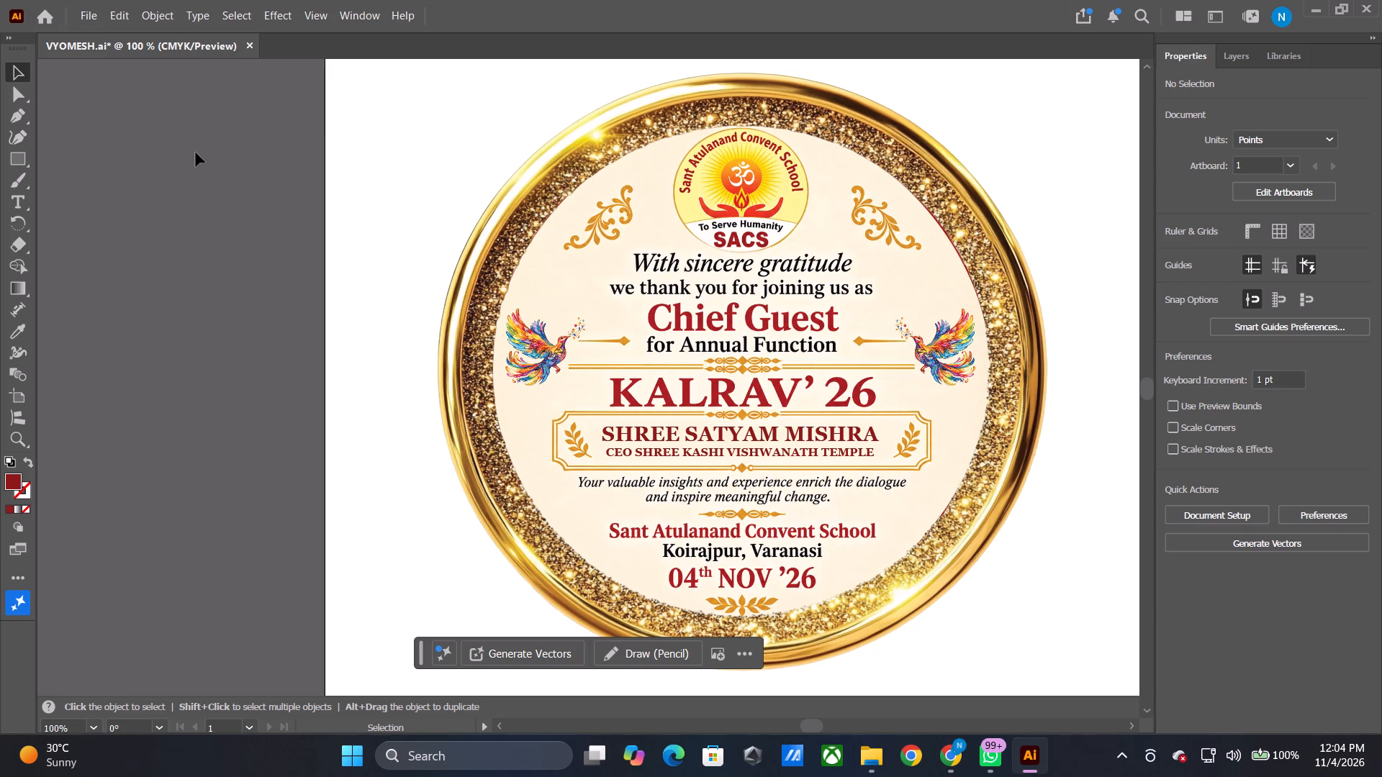
Save the badge under a new name over the existing SATYAM Illustrator file on the Desktop, in Illustrator 2020 format with default options.
{"action": "left_click", "coordinate": [96, 17]}
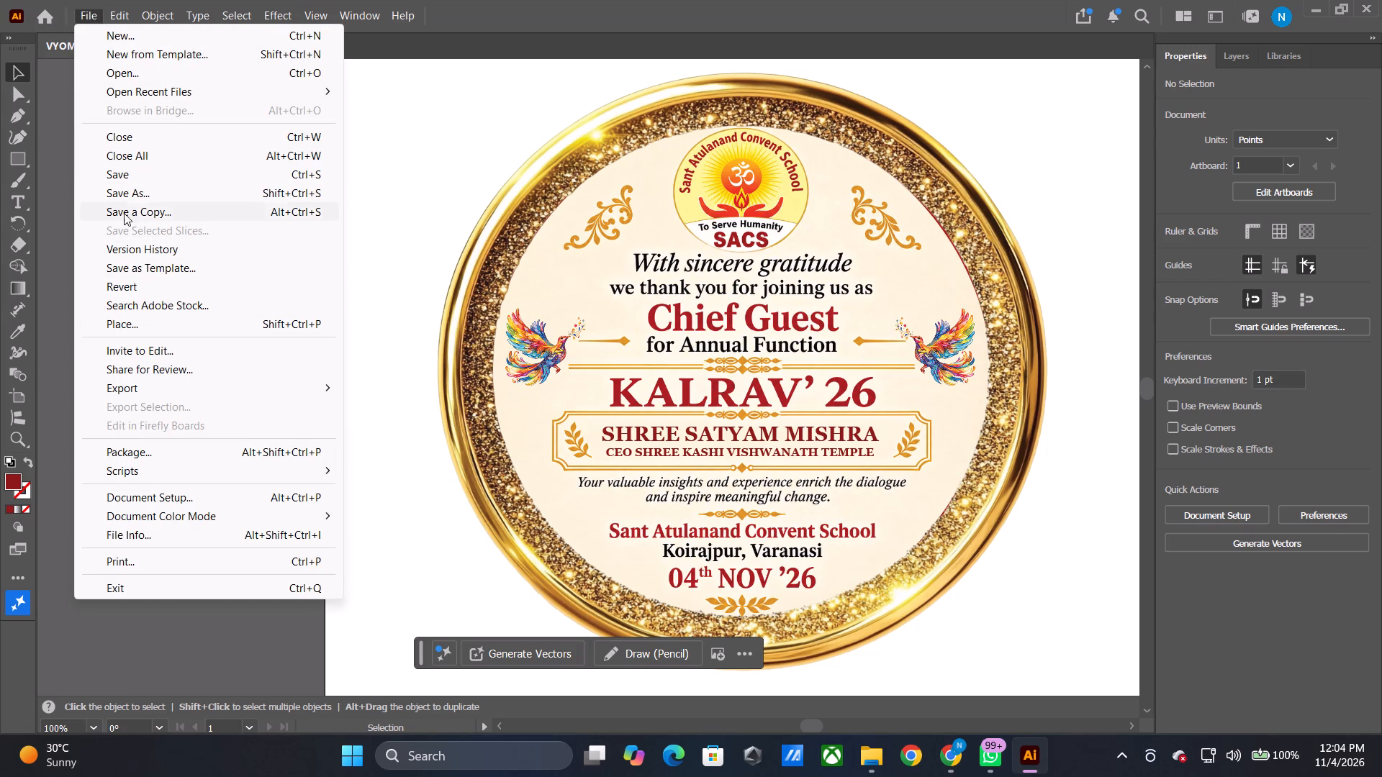
{"action": "left_click", "coordinate": [135, 194]}
{"action": "scroll", "coordinate": [341, 200], "scroll_direction": "down", "scroll_amount": 5}
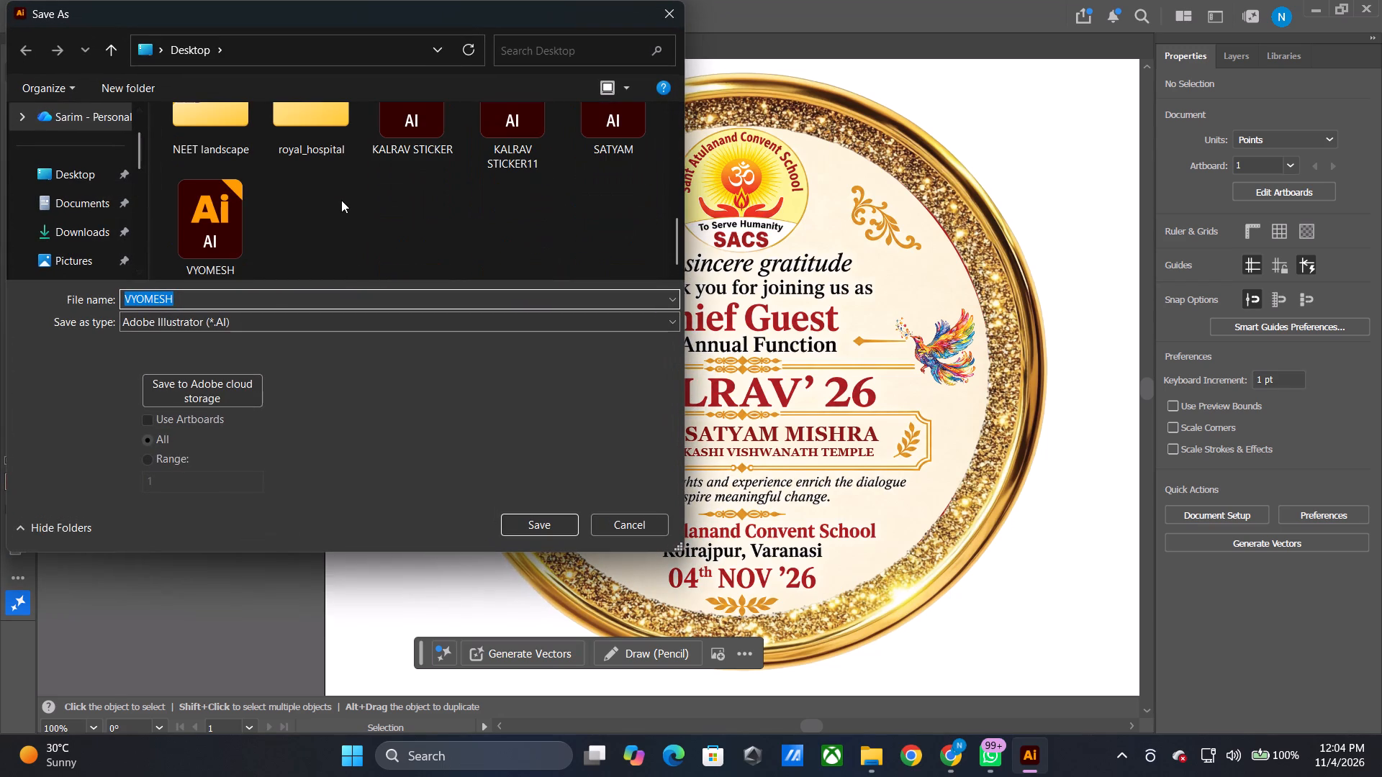
{"action": "left_click", "coordinate": [622, 121]}
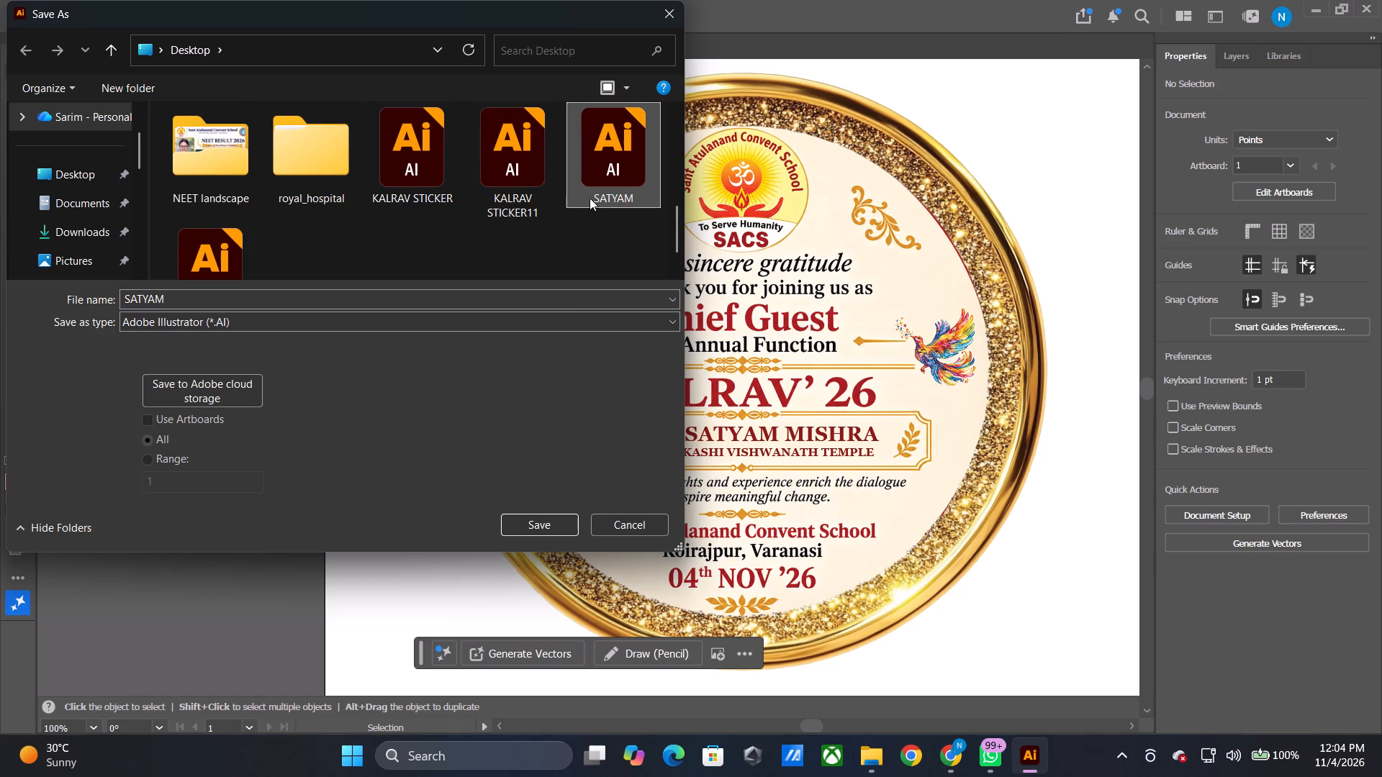
{"action": "left_click", "coordinate": [546, 524]}
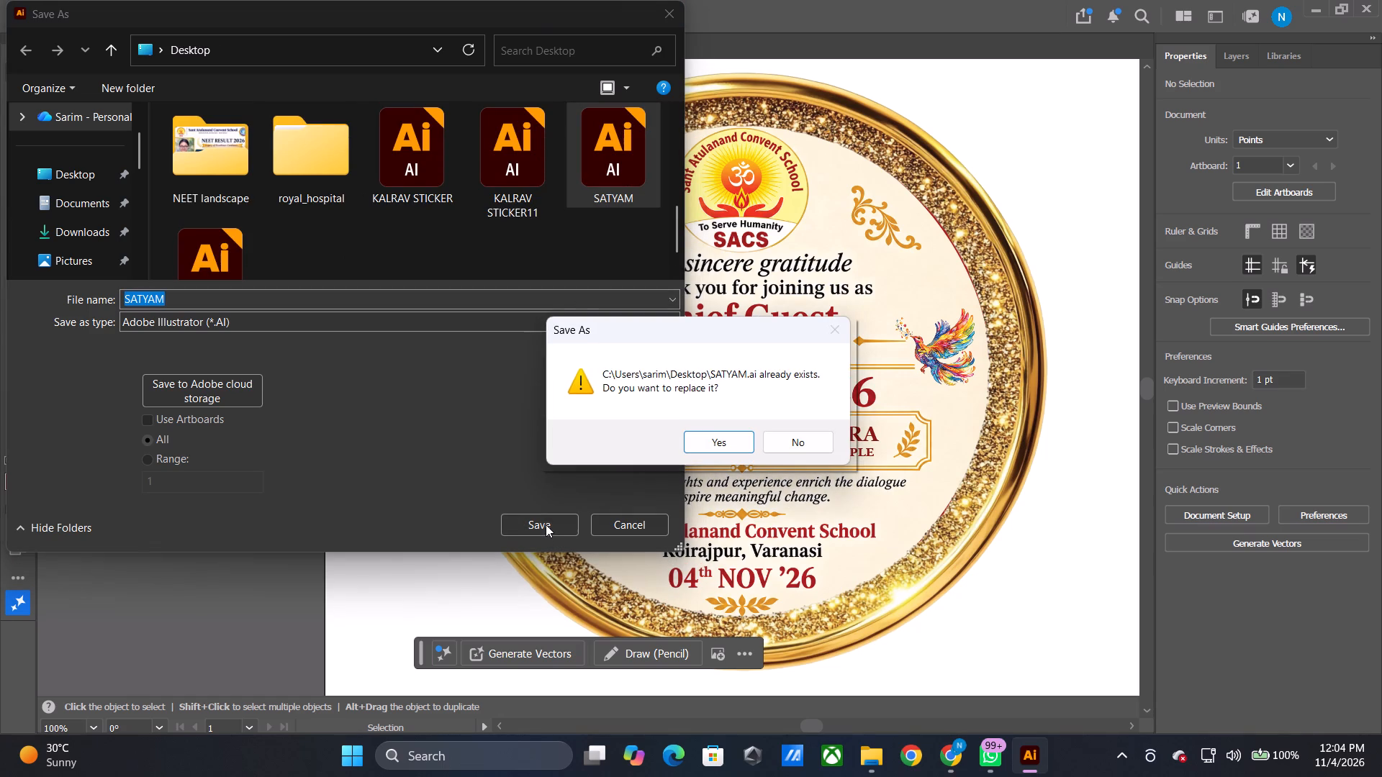
{"action": "left_click", "coordinate": [710, 441]}
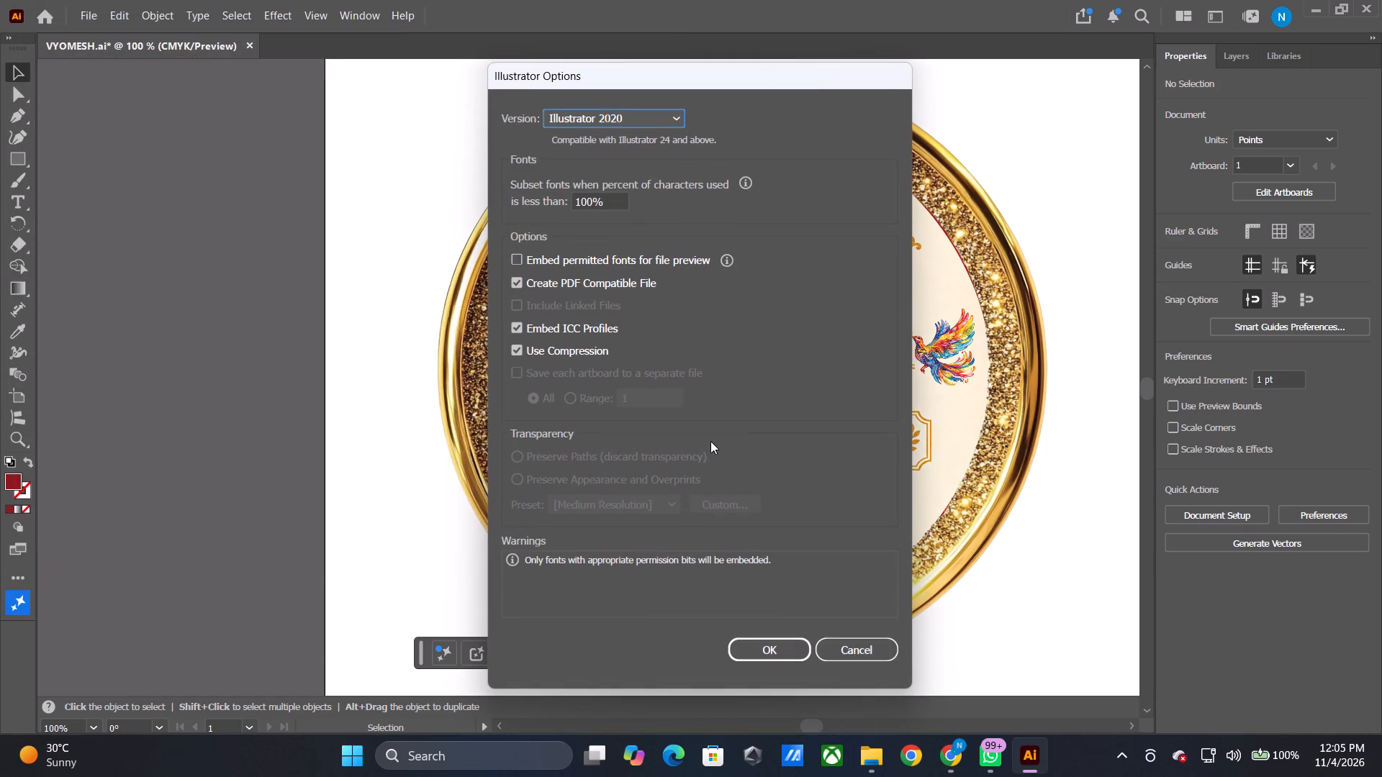
{"action": "left_click", "coordinate": [756, 655]}
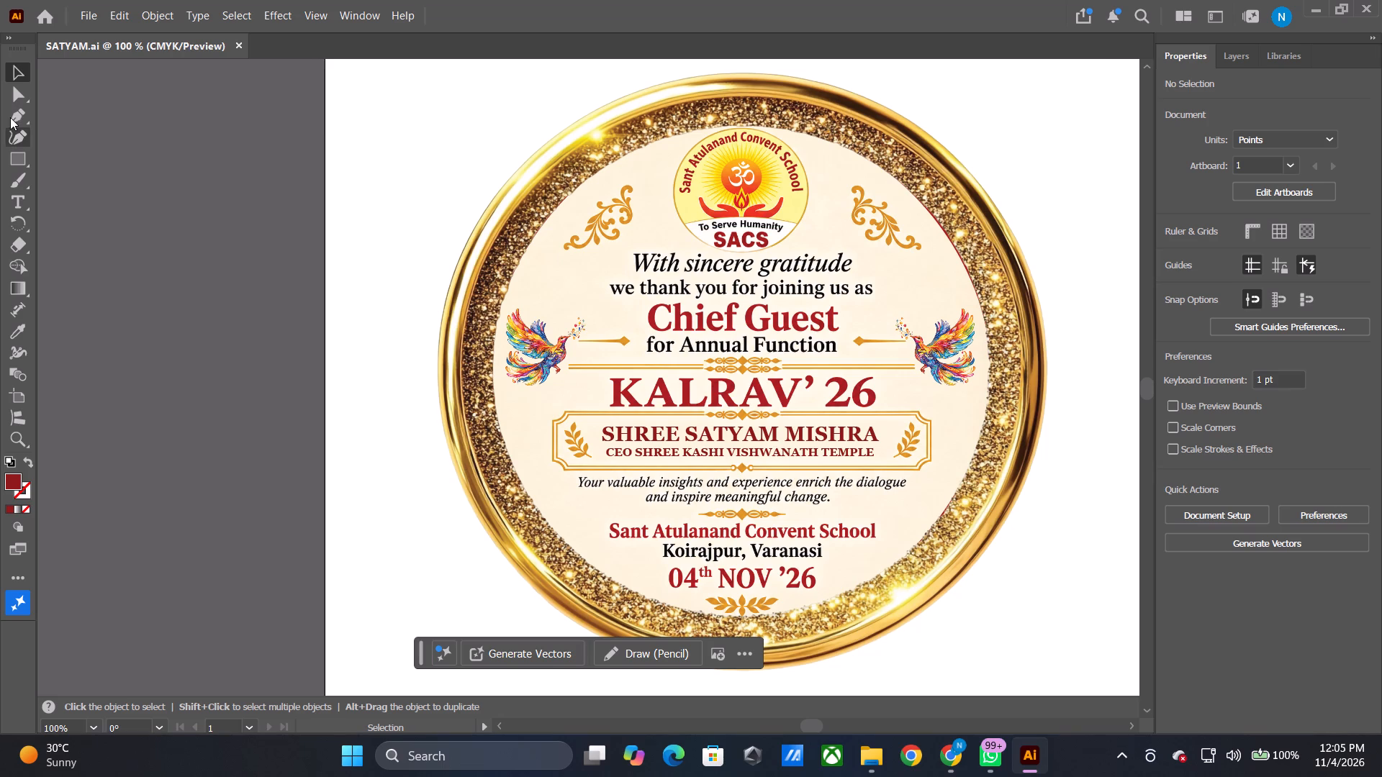
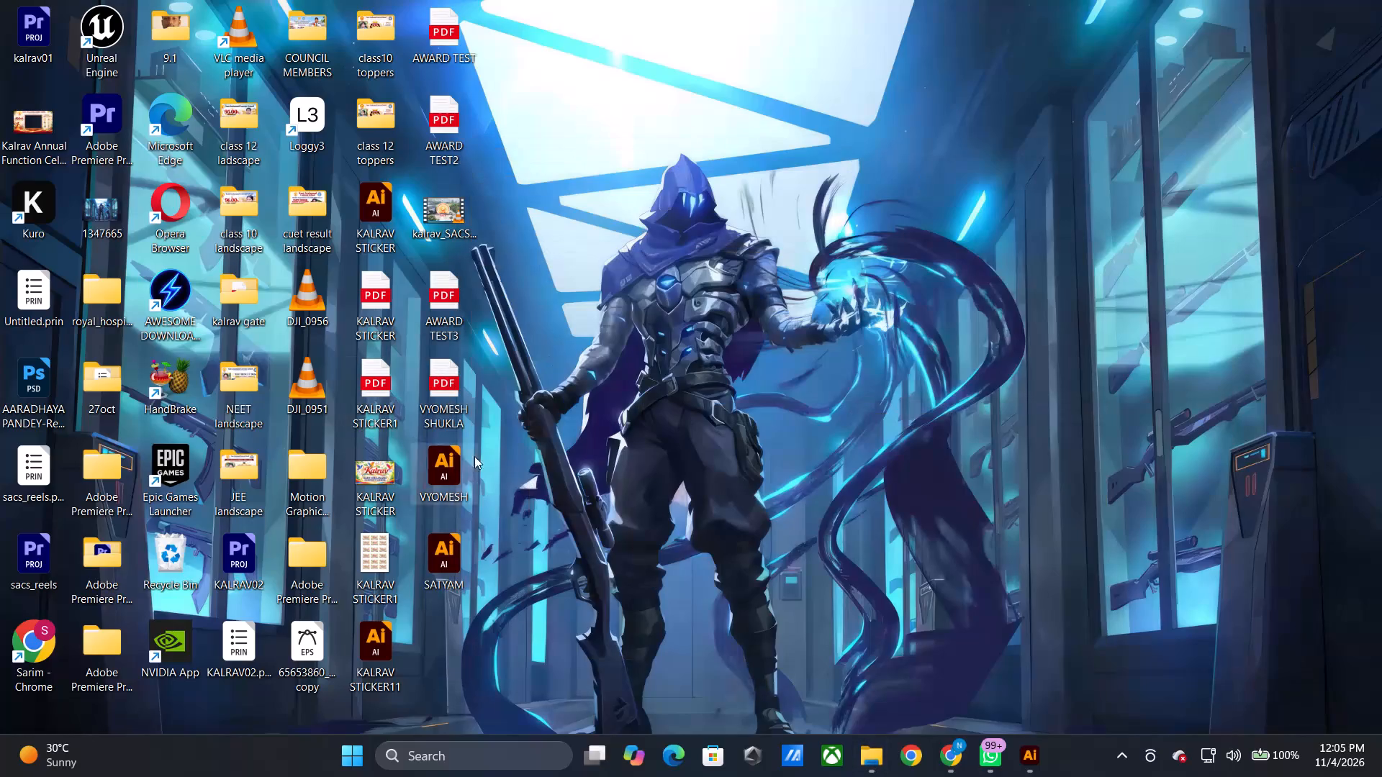
Open the VYOMESH Illustrator file from the Desktop alongside the SATYAM badge, and bring the SATYAM document back into view.
{"action": "double_click", "coordinate": [463, 467]}
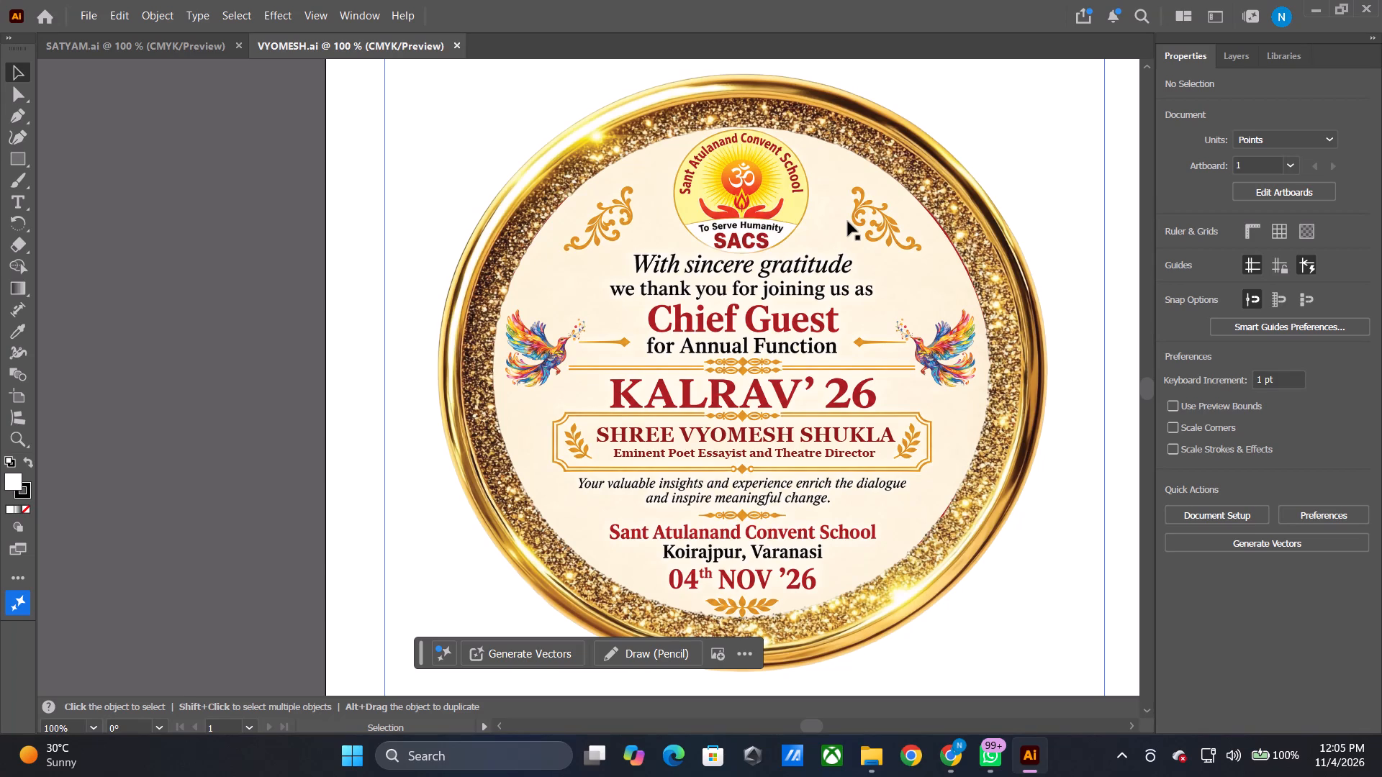
{"action": "left_click", "coordinate": [127, 58]}
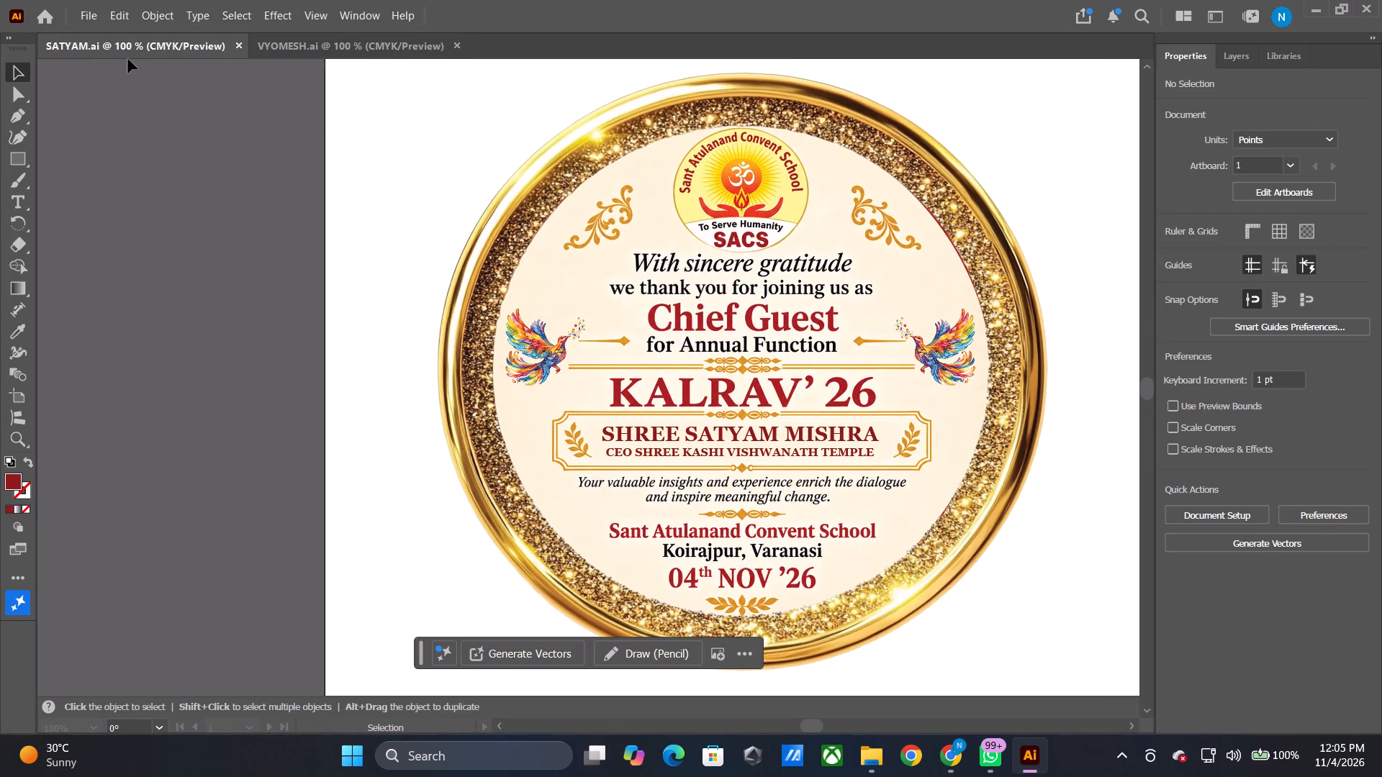
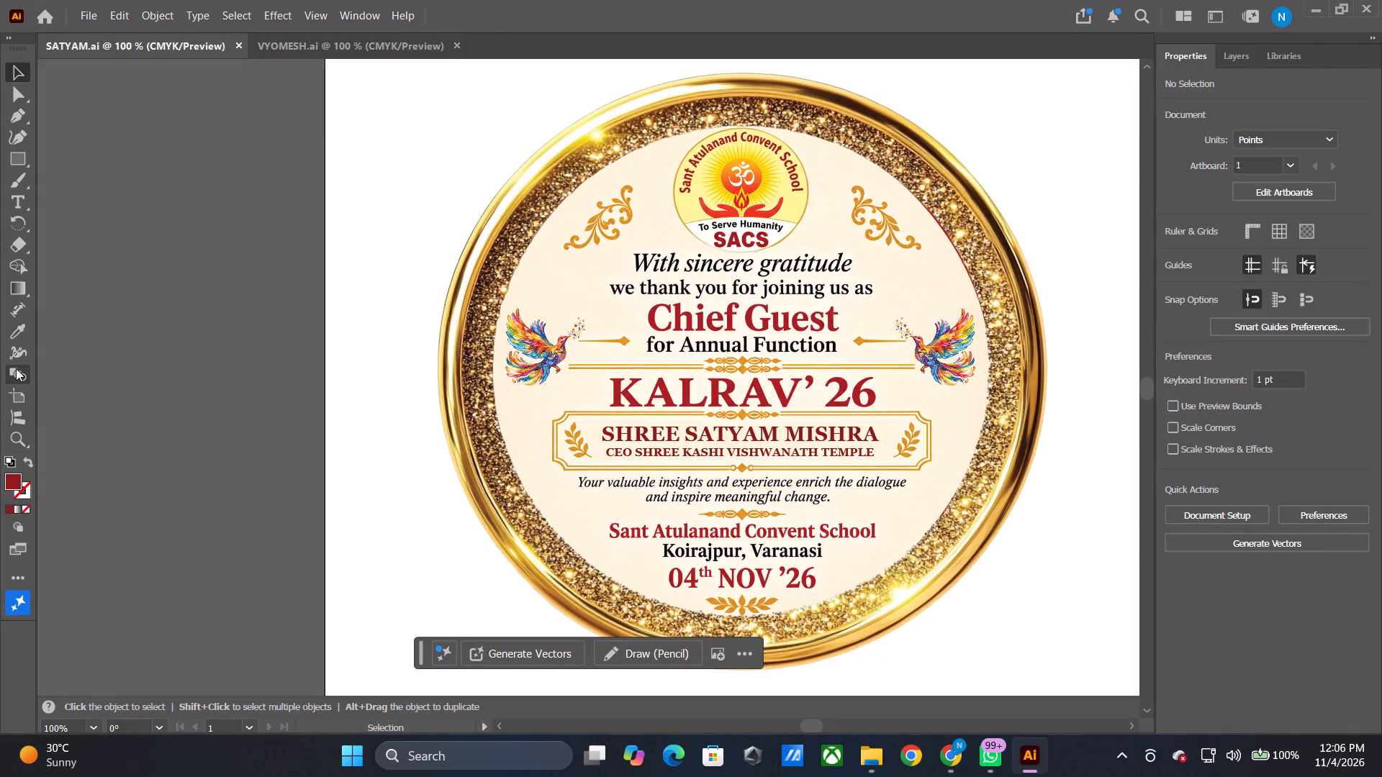
Change the spelling SHREE to SHRI in both the guest name line and the temple designation line of the SATYAM badge.
{"action": "left_click", "coordinate": [9, 206]}
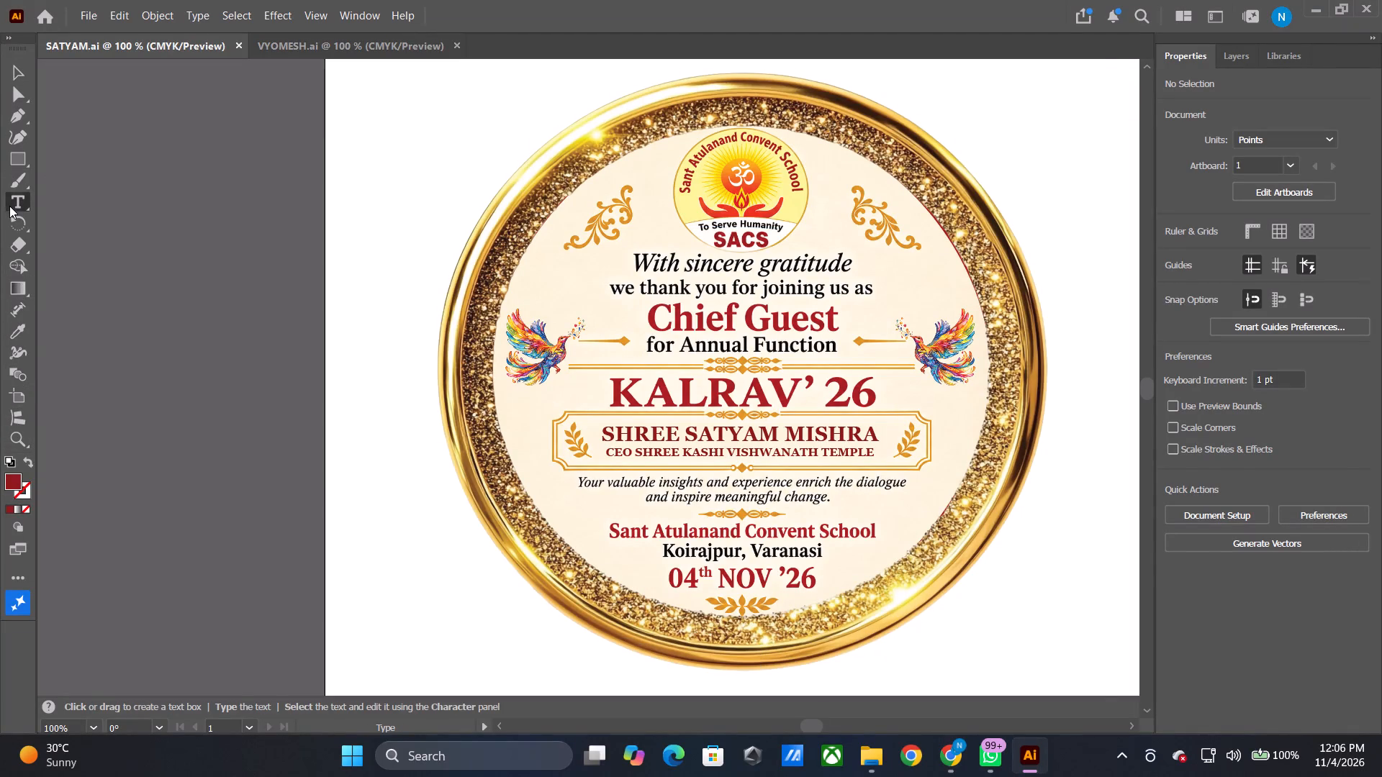
{"action": "left_click", "coordinate": [675, 442]}
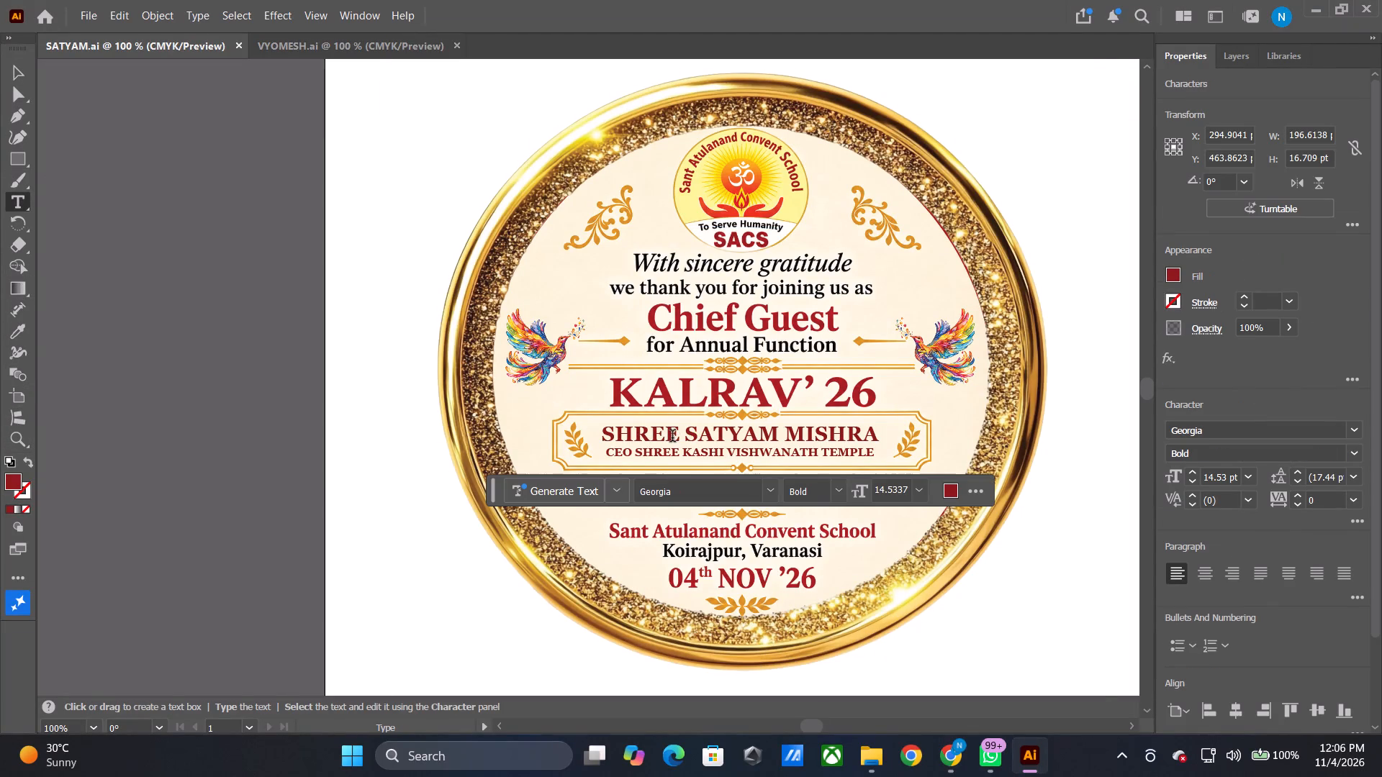
{"action": "key", "text": "BackSpace"}
{"action": "key", "text": "BackSpace"}
{"action": "key", "text": "i"}
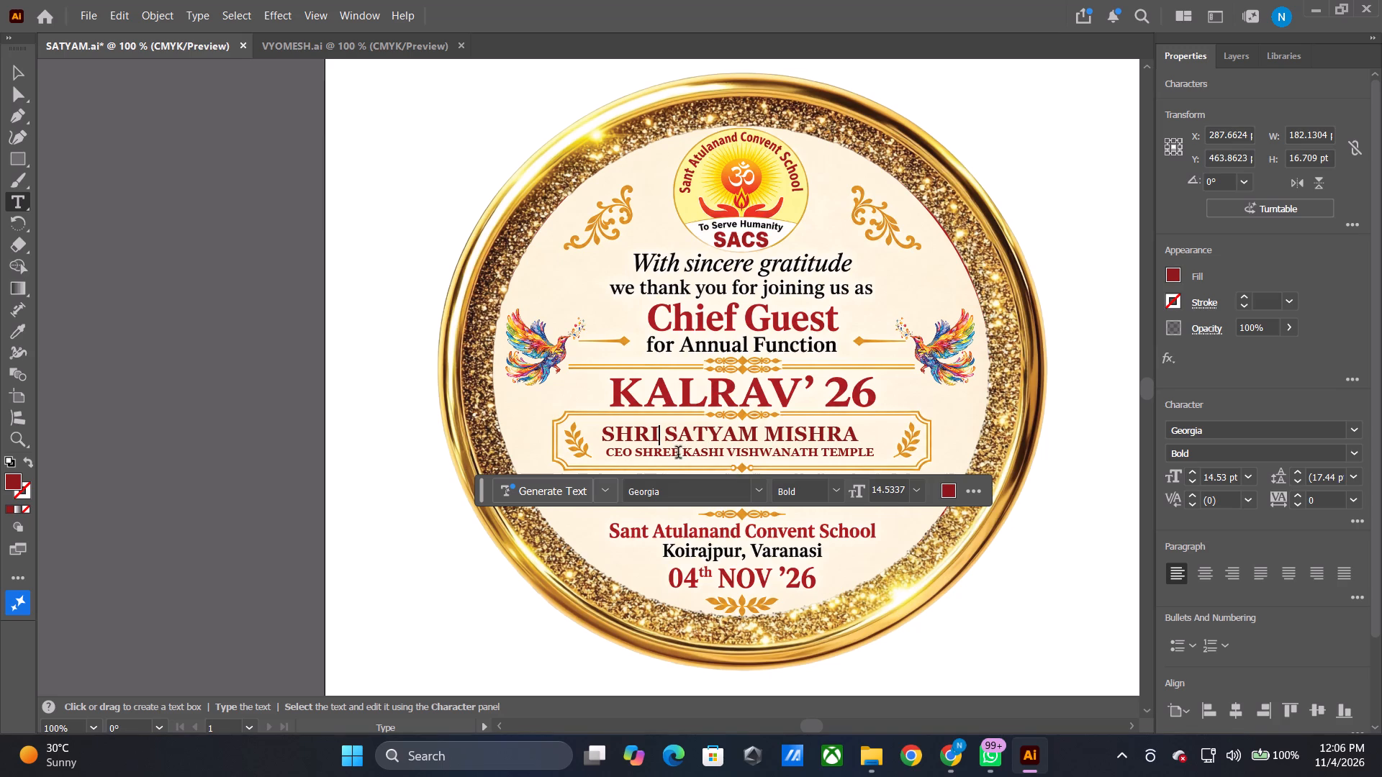
{"action": "left_click", "coordinate": [677, 455]}
{"action": "key", "text": "BackSpace"}
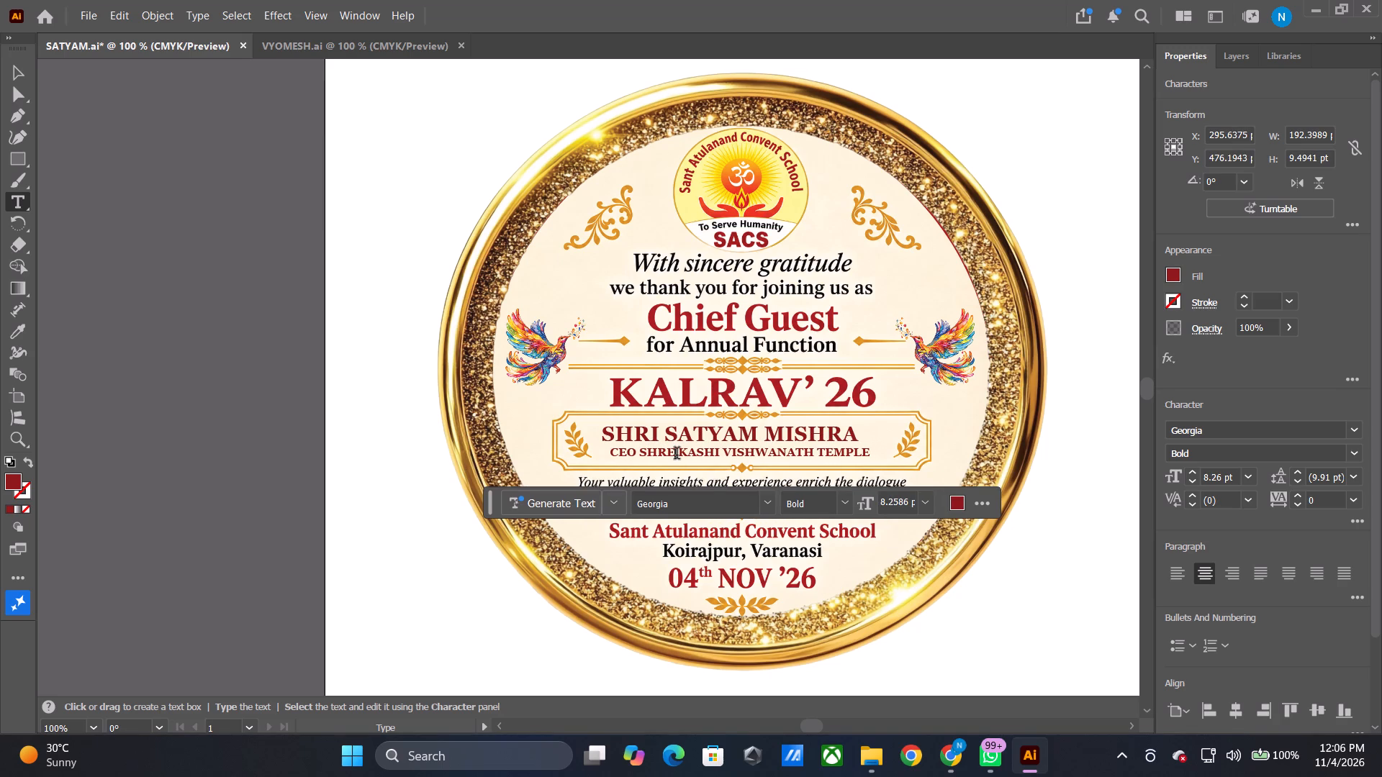
{"action": "key", "text": "BackSpace"}
{"action": "key", "text": "i"}
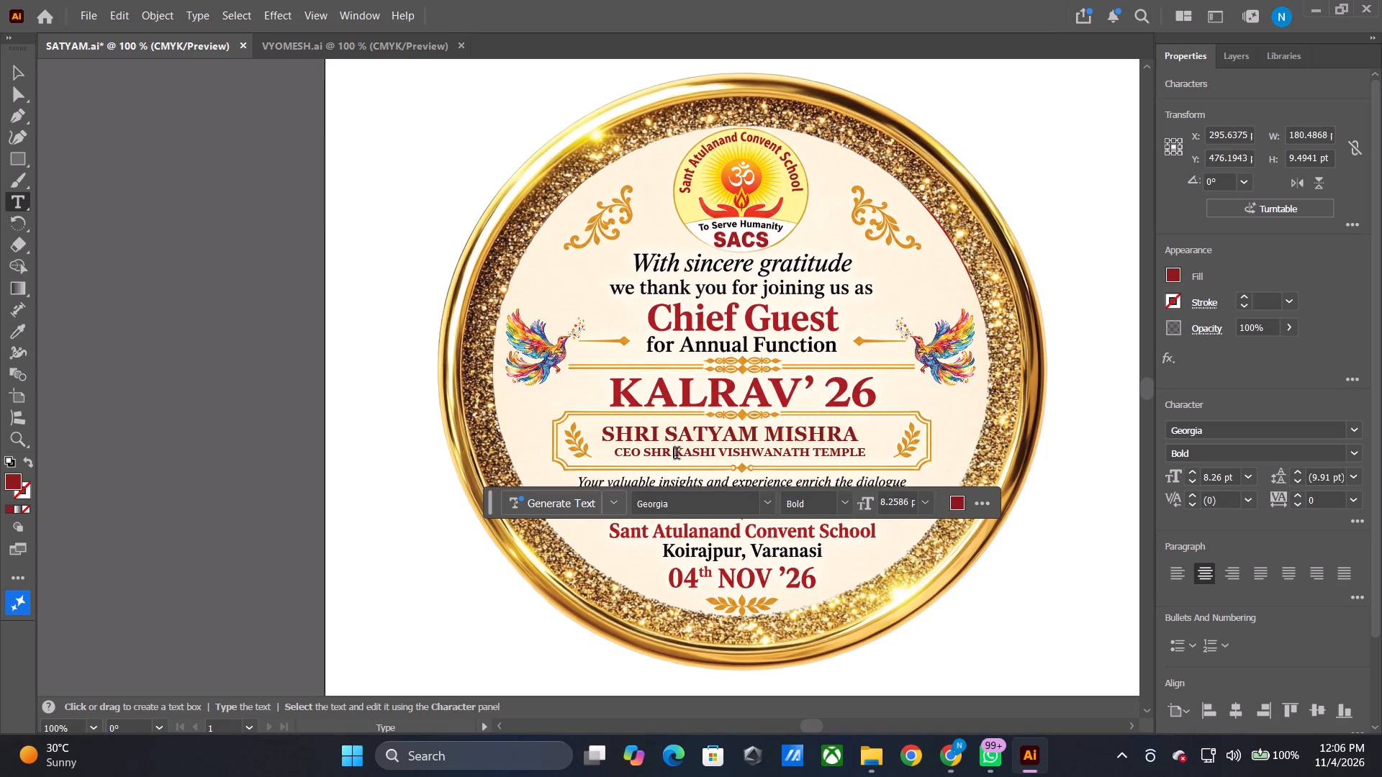
Nudge the guest name line 8 pt to the right to recentre it in its frame, and save the SATYAM file.
{"action": "left_click", "coordinate": [17, 69]}
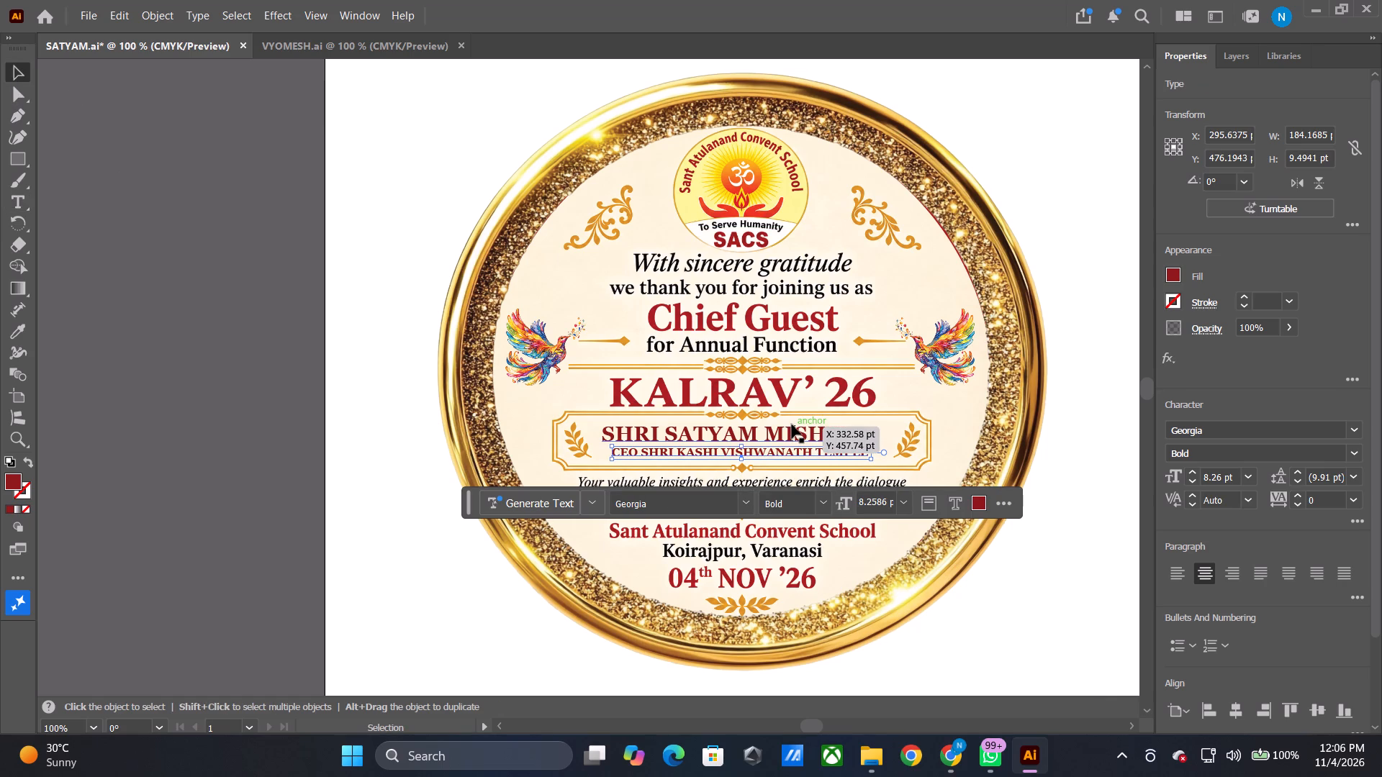
{"action": "left_click", "coordinate": [791, 433]}
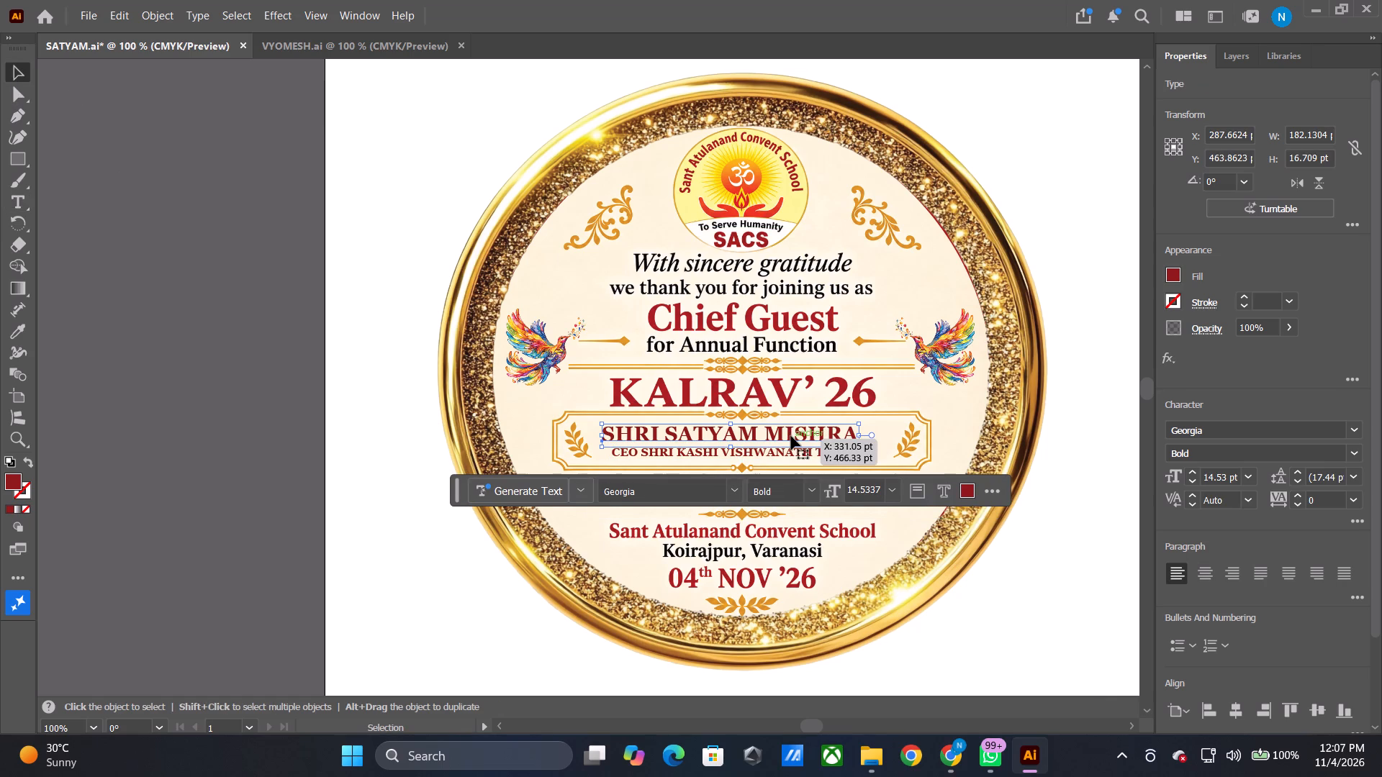
{"action": "key", "text": "Right"}
{"action": "key", "text": "Right"}
{"action": "key", "text": "Right"}
{"action": "key", "text": "Right"}
{"action": "key", "text": "Right"}
{"action": "key", "text": "Right"}
{"action": "key", "text": "Right"}
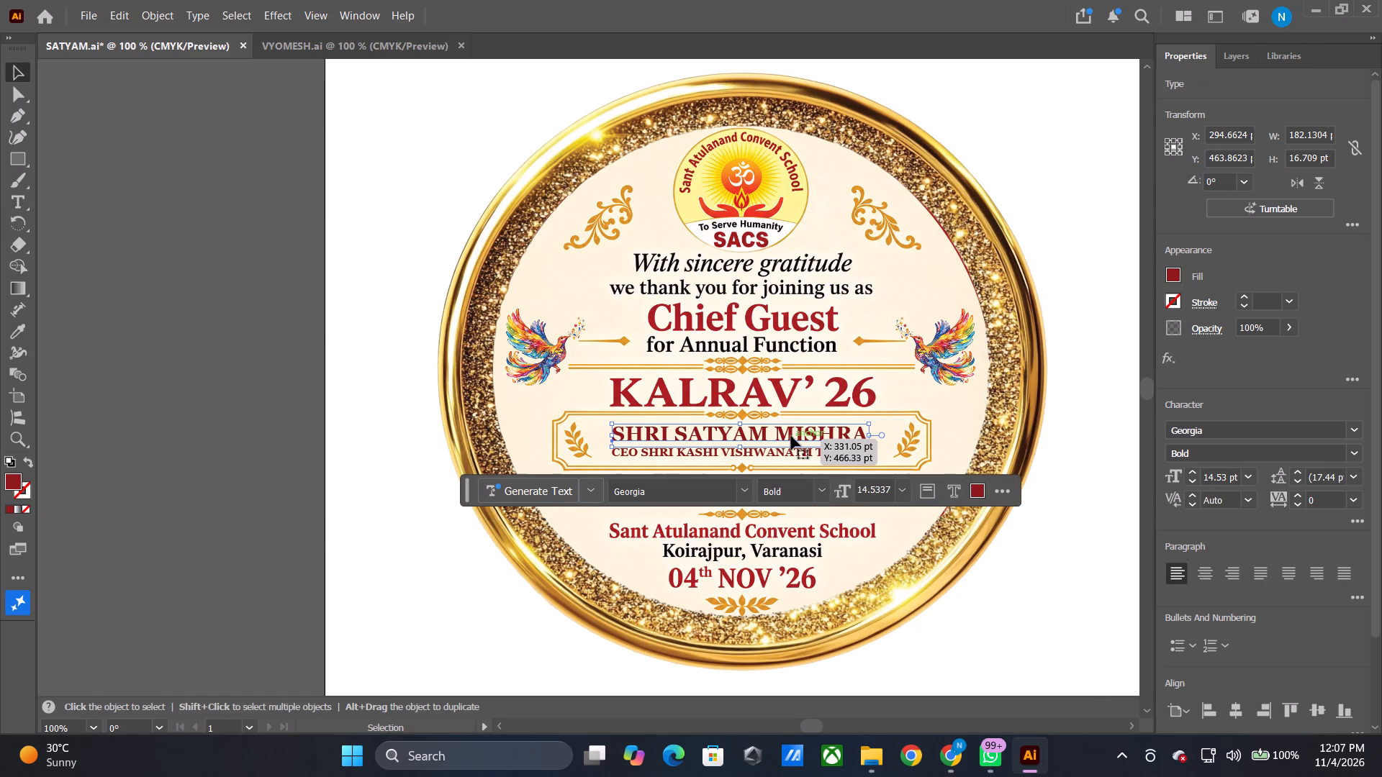
{"action": "key", "text": "Right"}
{"action": "left_click", "coordinate": [251, 316]}
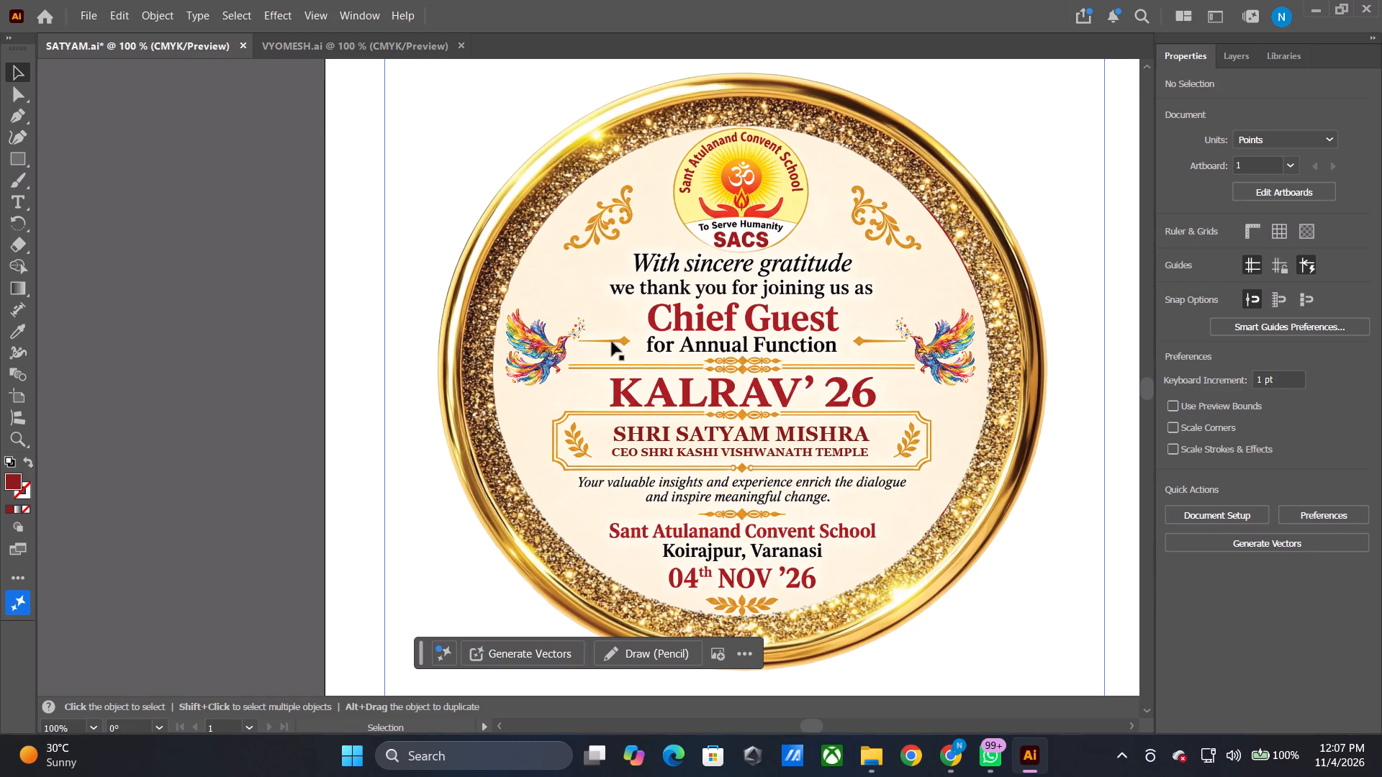
{"action": "key", "text": "ctrl+s"}
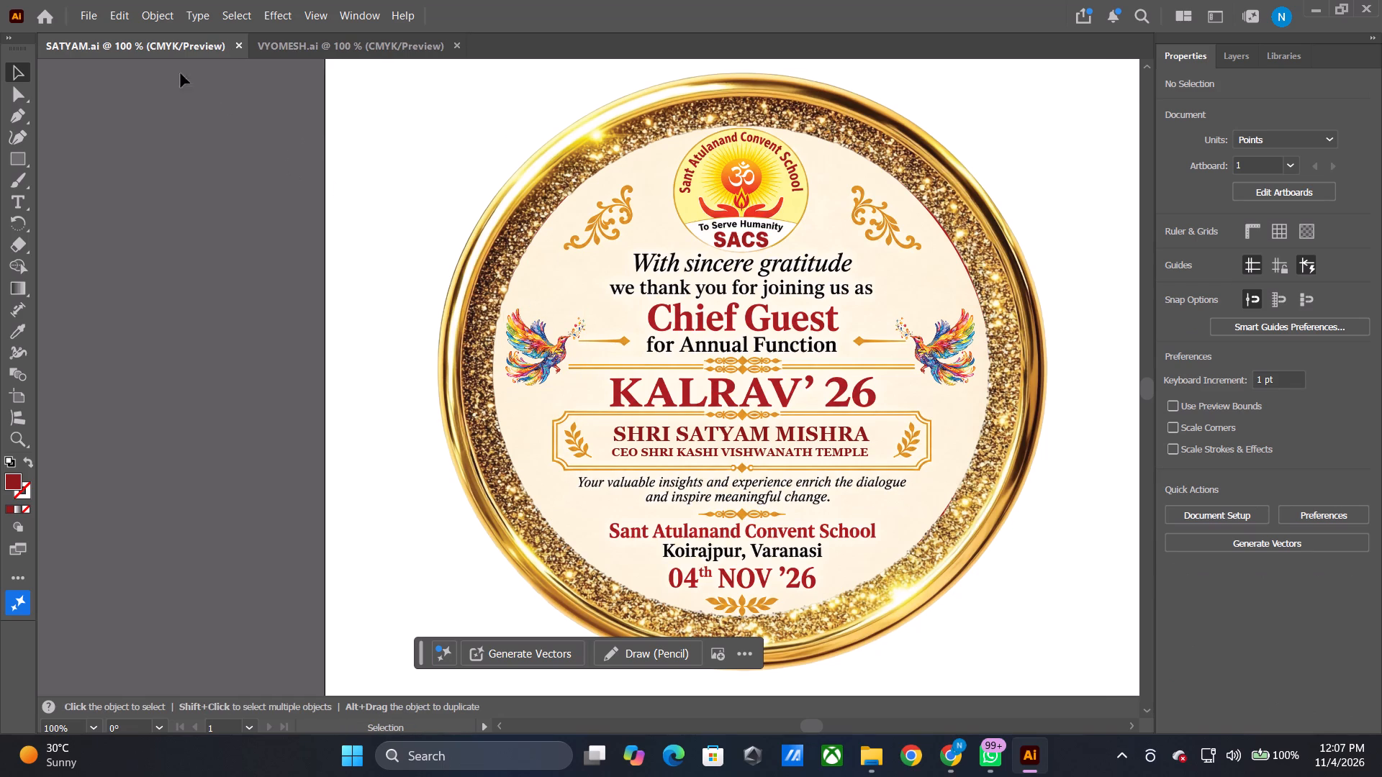
In the VYOMESH document, change SHREE to SHRI in the guest name line.
{"action": "left_click", "coordinate": [293, 53]}
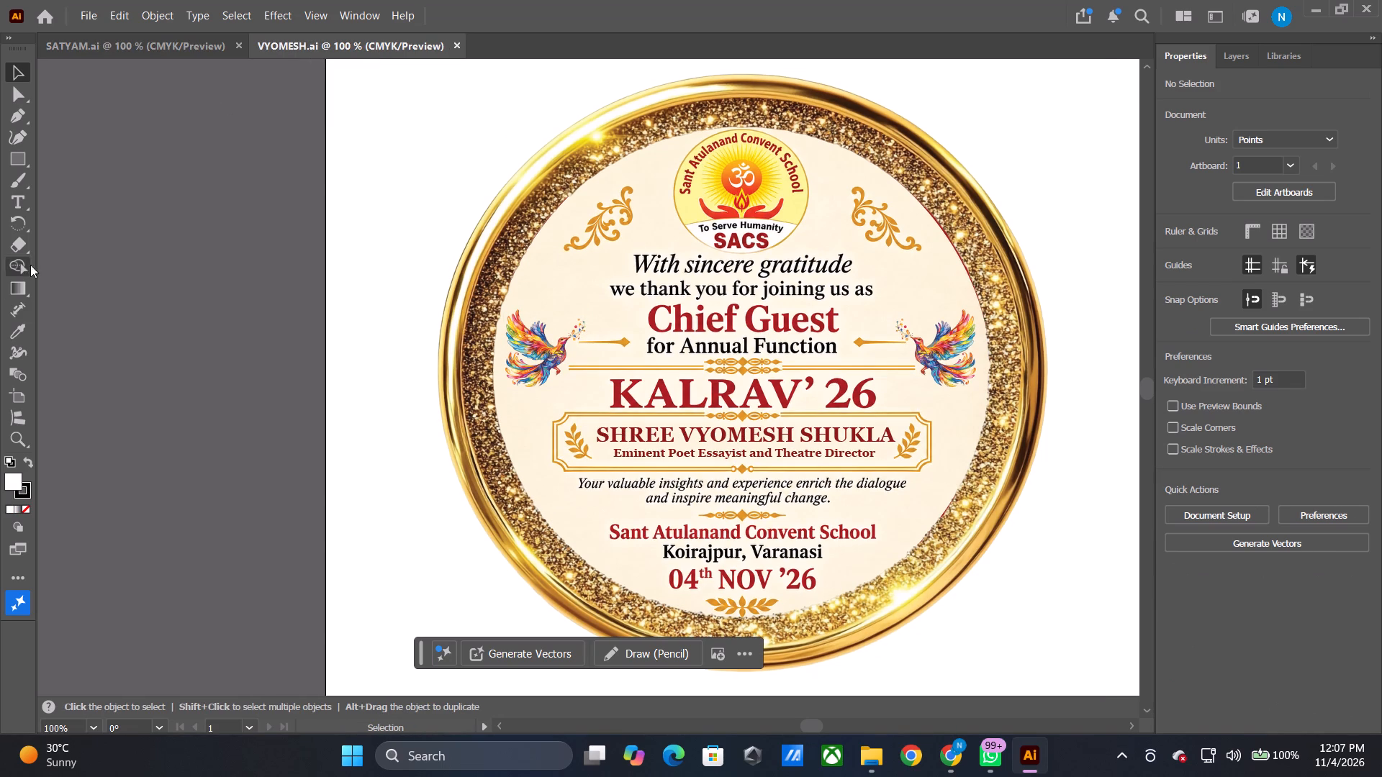
{"action": "left_click", "coordinate": [27, 204]}
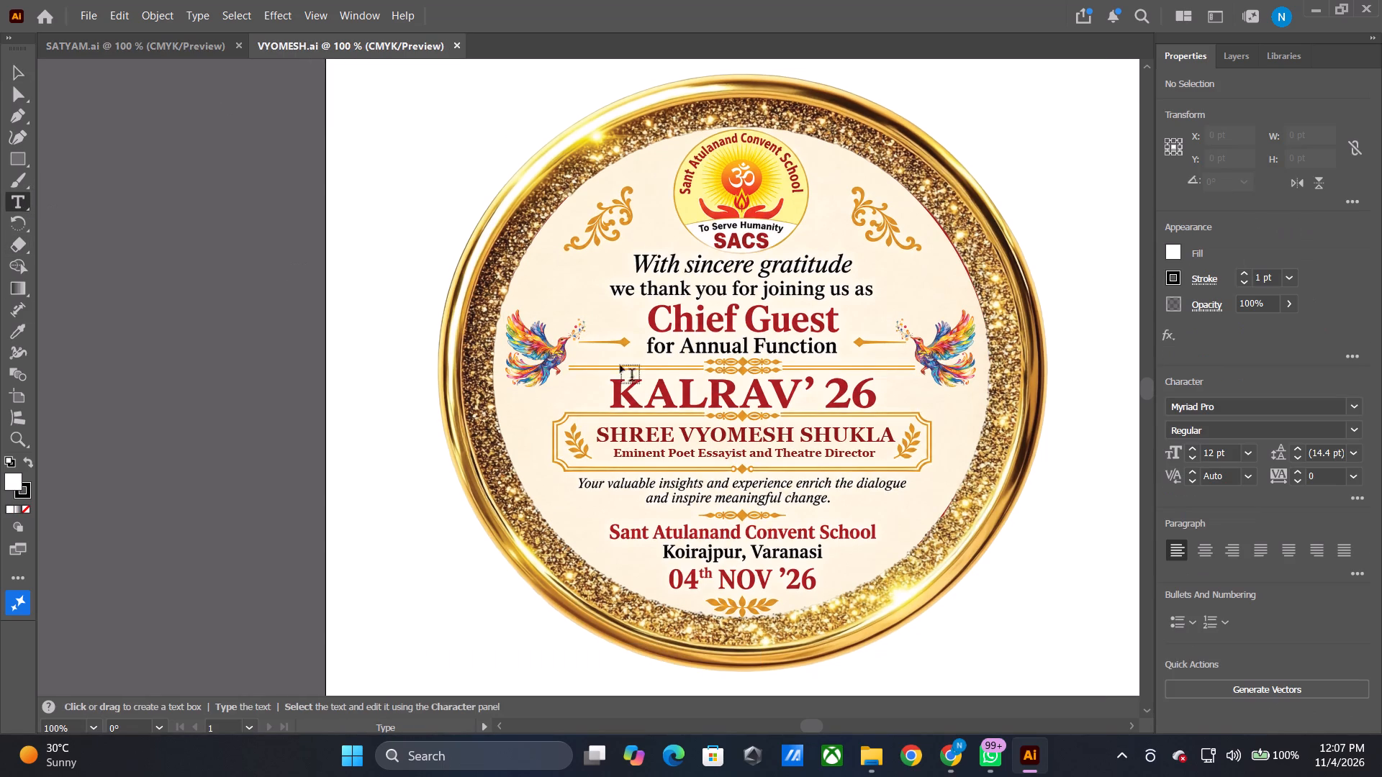
{"action": "left_click", "coordinate": [662, 435]}
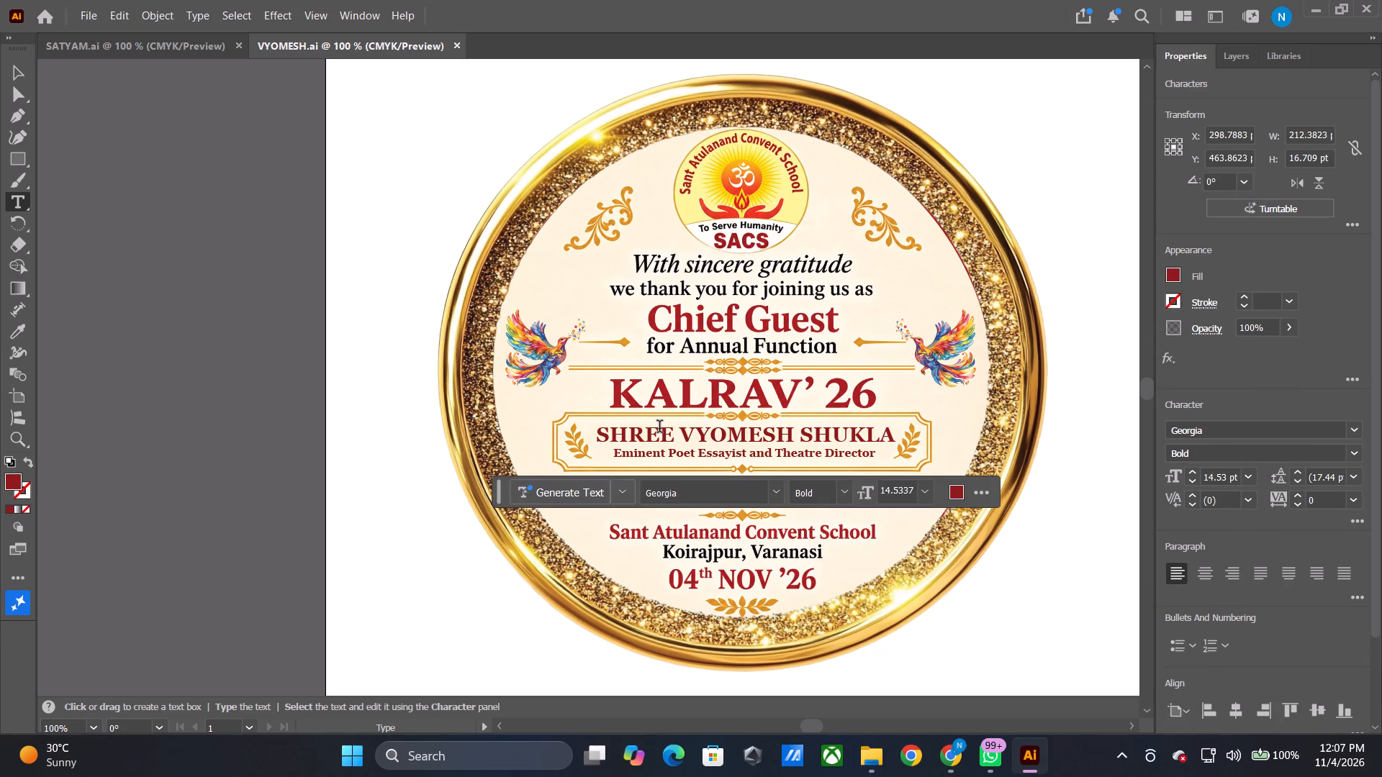
{"action": "key", "text": "Right"}
{"action": "key", "text": "BackSpace"}
{"action": "key", "text": "BackSpace"}
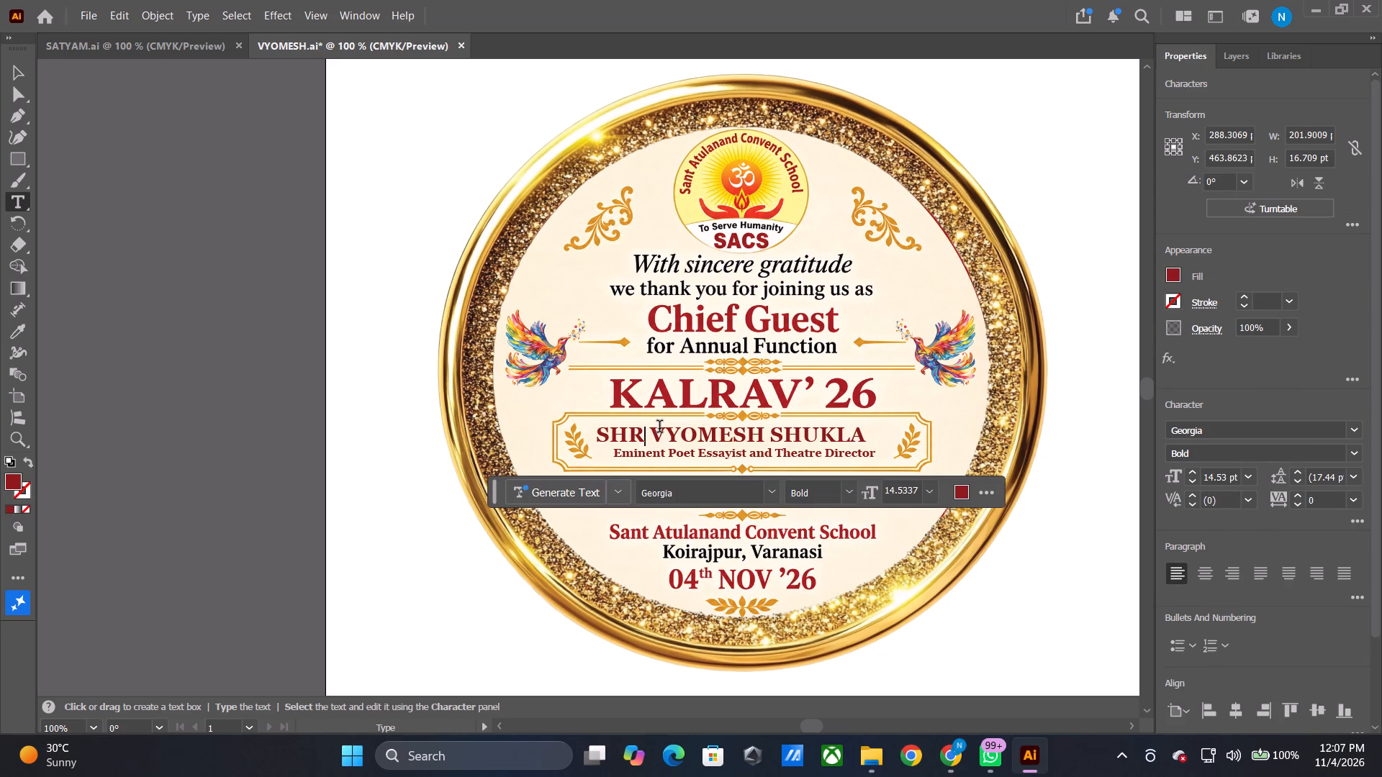
{"action": "key", "text": "i"}
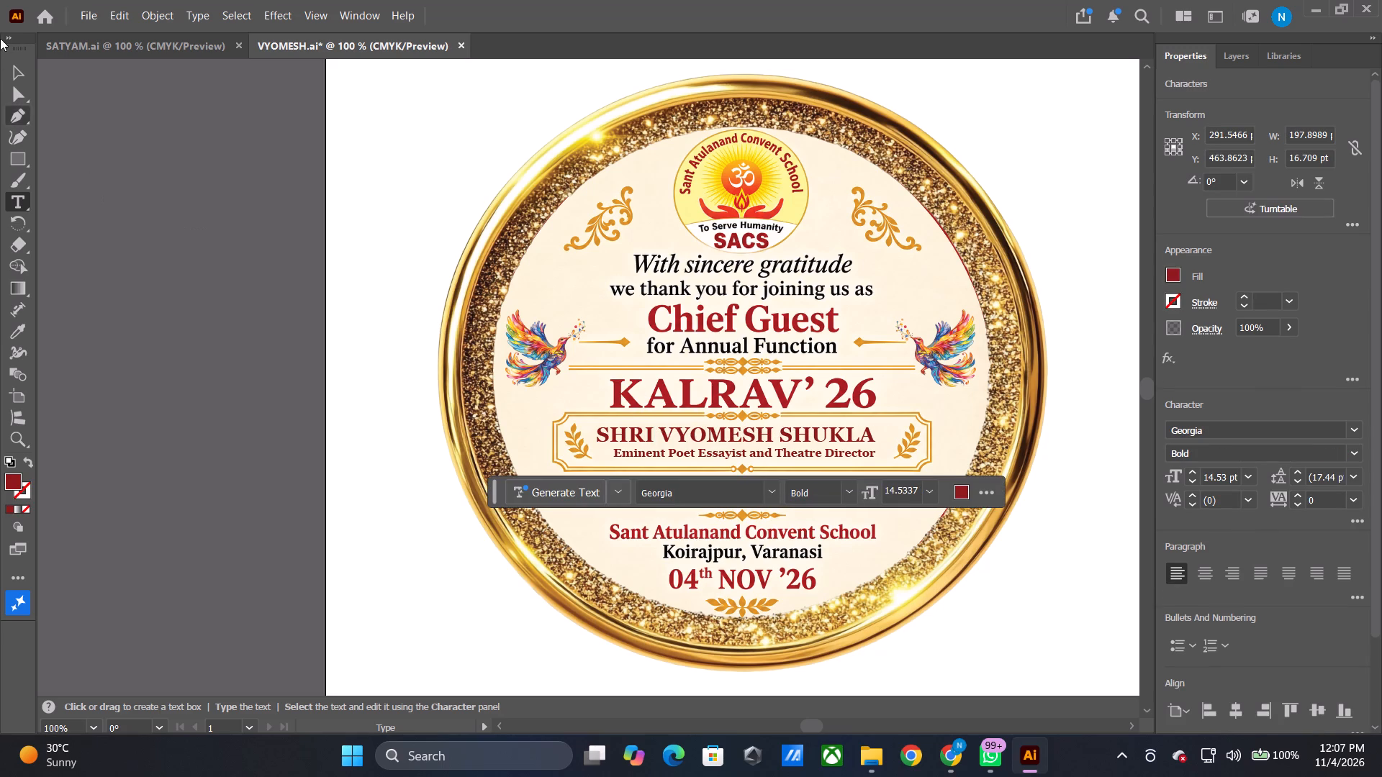
Nudge the VYOMESH badge's guest name line 4 pt to the right to recentre it above the designation.
{"action": "left_click", "coordinate": [19, 66]}
{"action": "key", "text": "Right"}
{"action": "key", "text": "Right"}
{"action": "key", "text": "Right"}
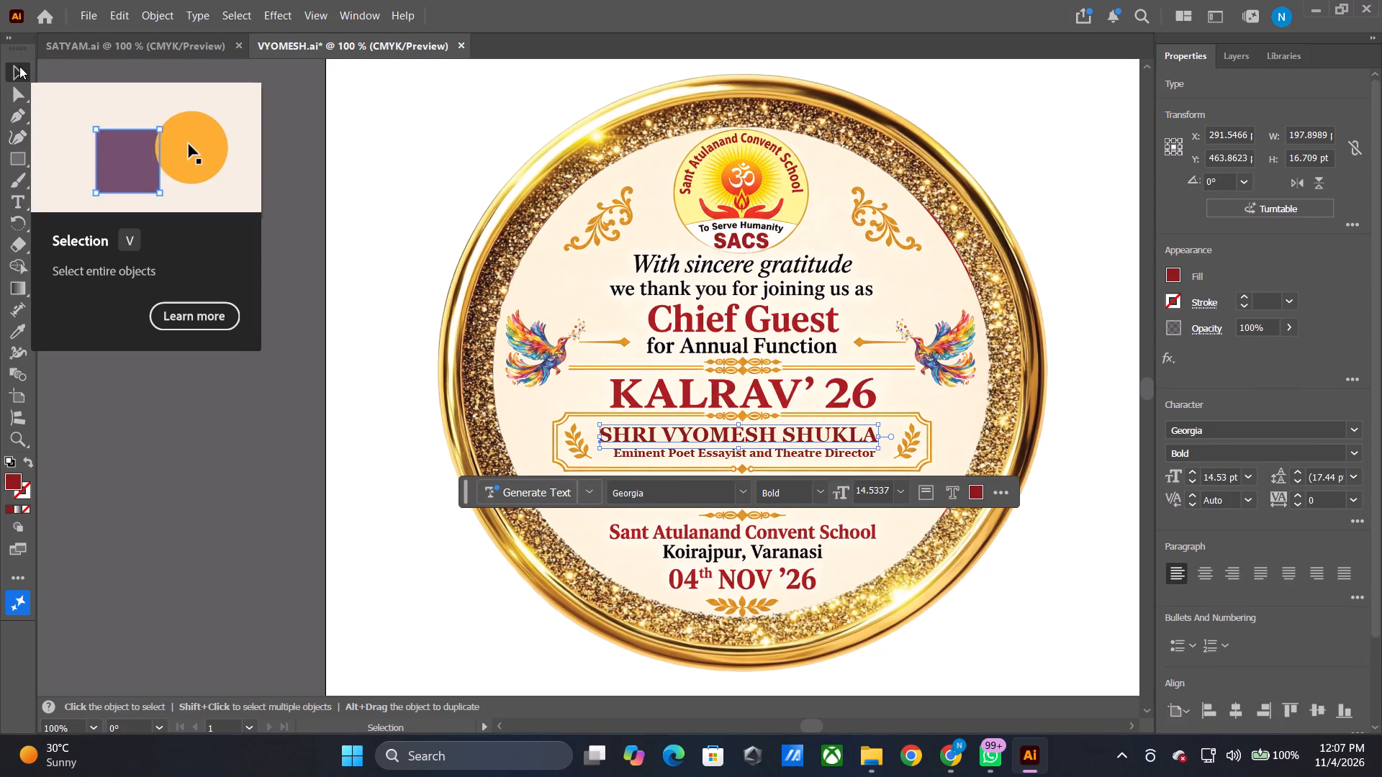
{"action": "key", "text": "Right"}
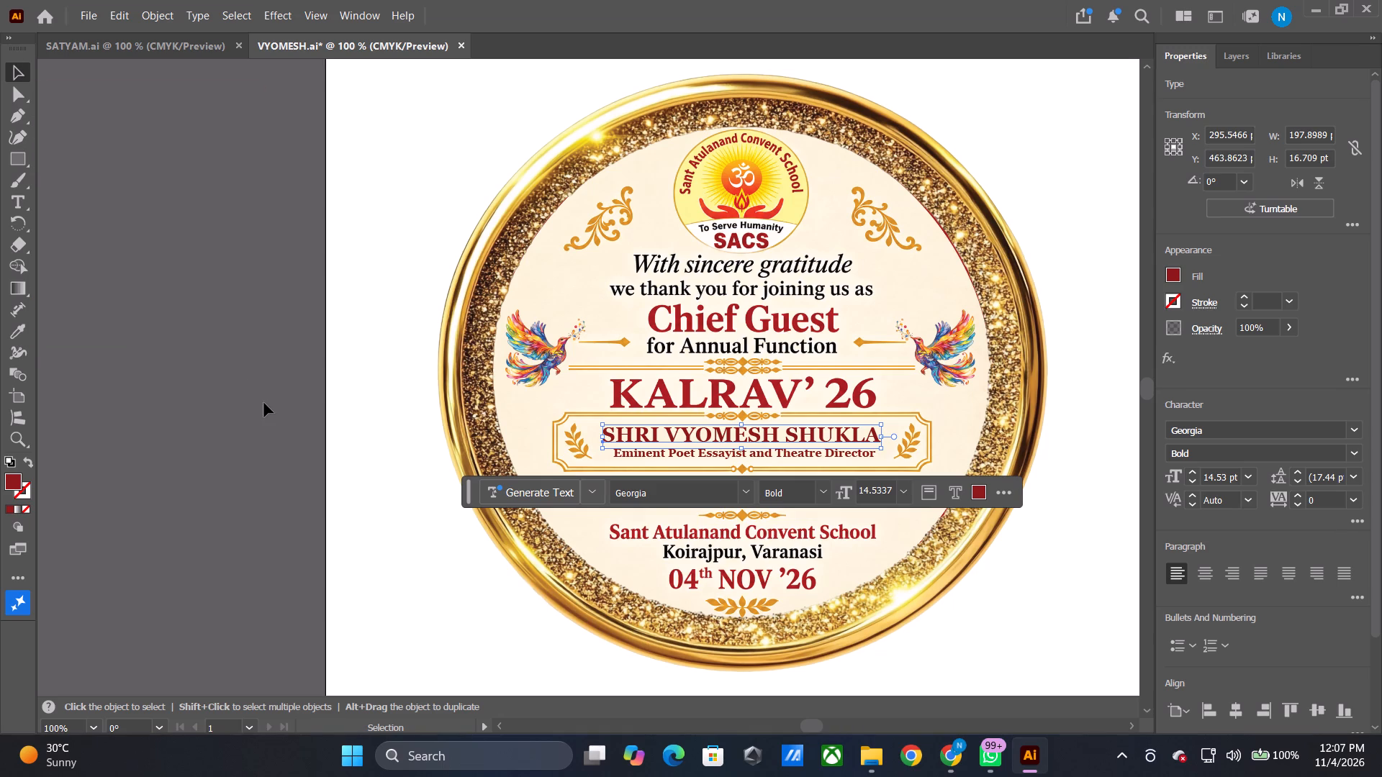
{"action": "left_click", "coordinate": [264, 403]}
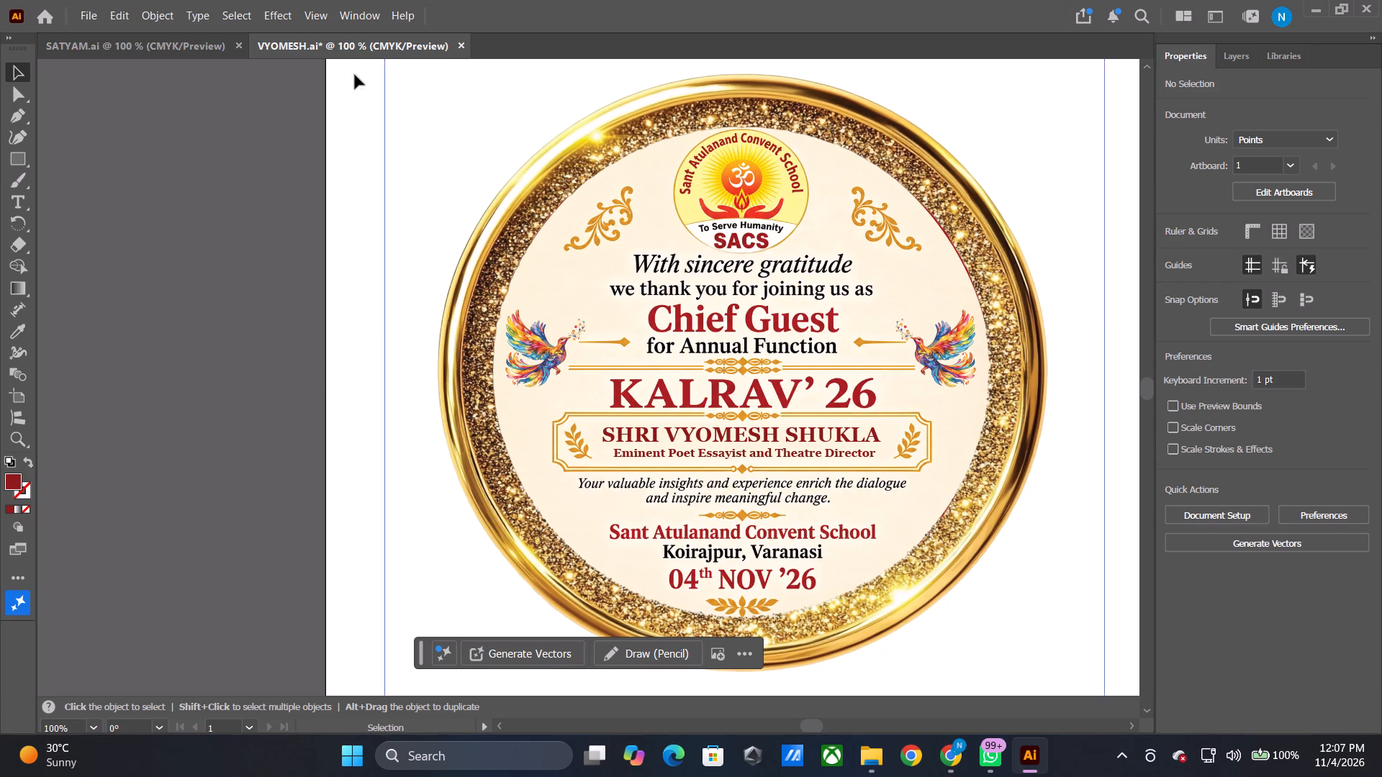
Save both badge documents, SATYAM first and VYOMESH second.
{"action": "left_click", "coordinate": [71, 44]}
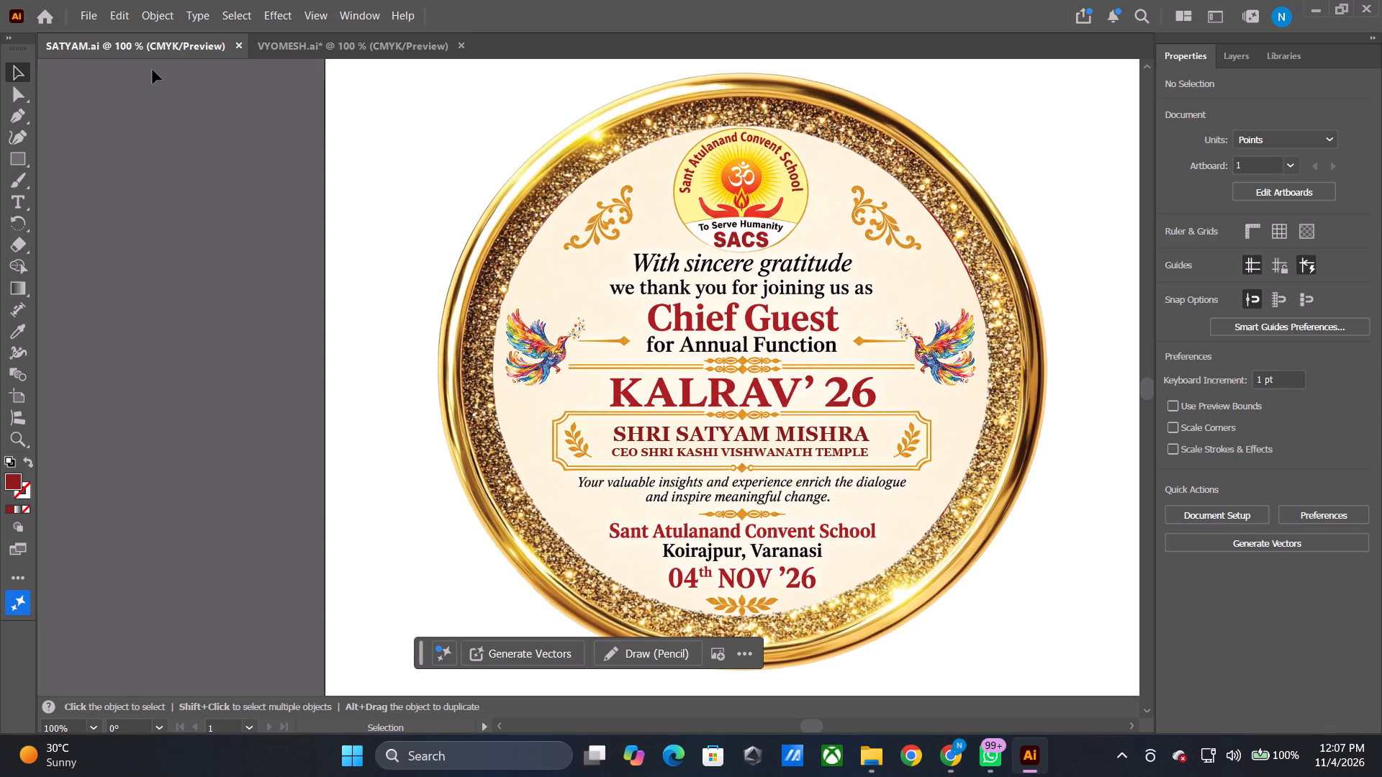
{"action": "key", "text": "ctrl+s"}
{"action": "left_click", "coordinate": [284, 52]}
{"action": "key", "text": "ctrl+s"}
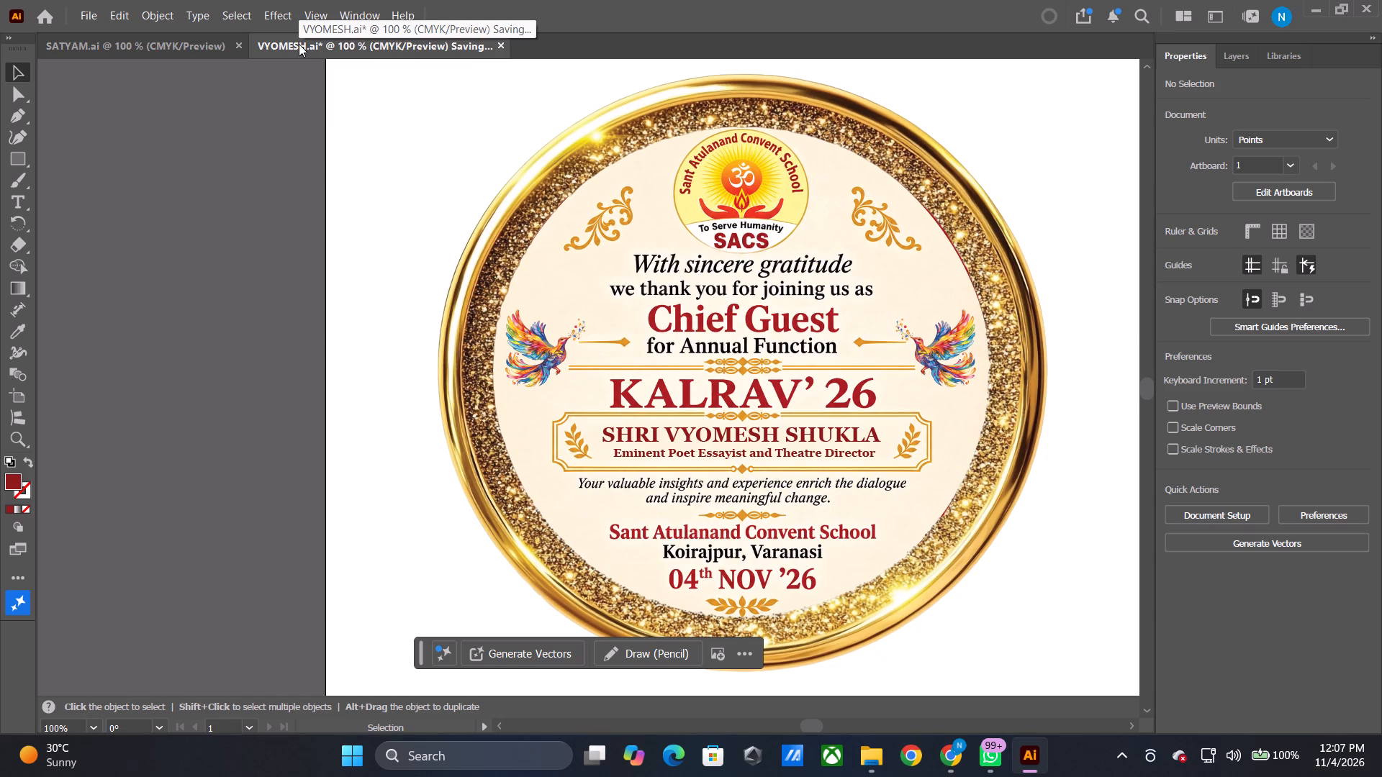
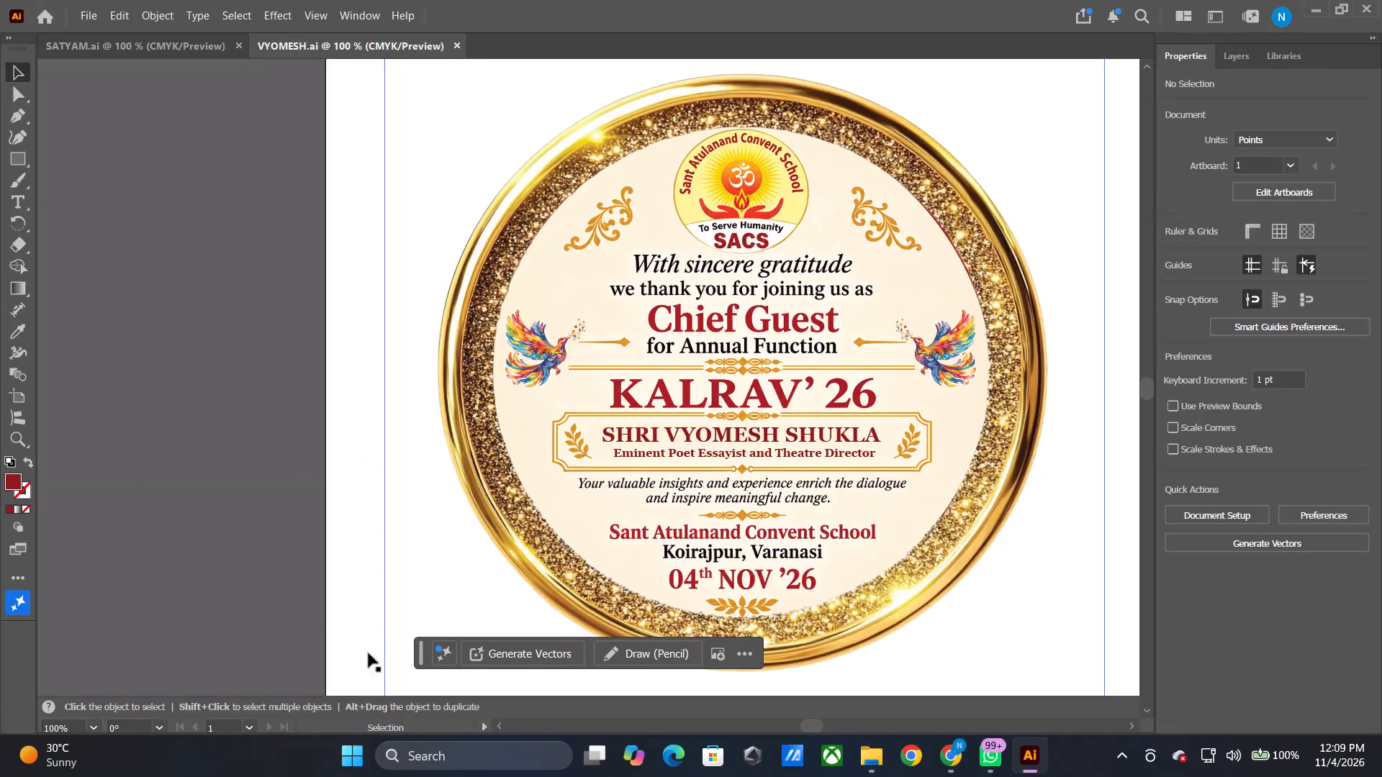
Switch to Windows Settings and turn on the mobile hotspot in the network and internet settings.
{"action": "left_click", "coordinate": [358, 772]}
{"action": "left_click", "coordinate": [477, 294]}
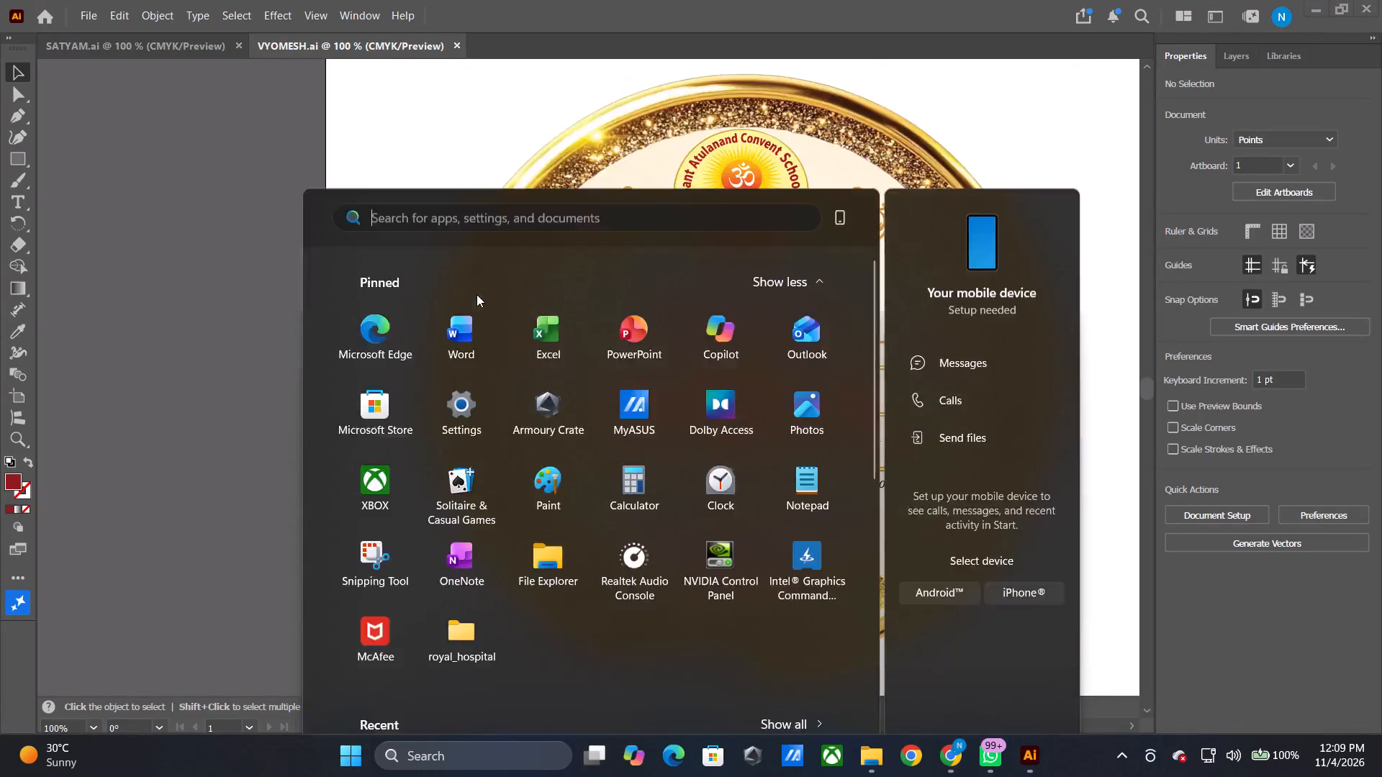
{"action": "left_click", "coordinate": [145, 542]}
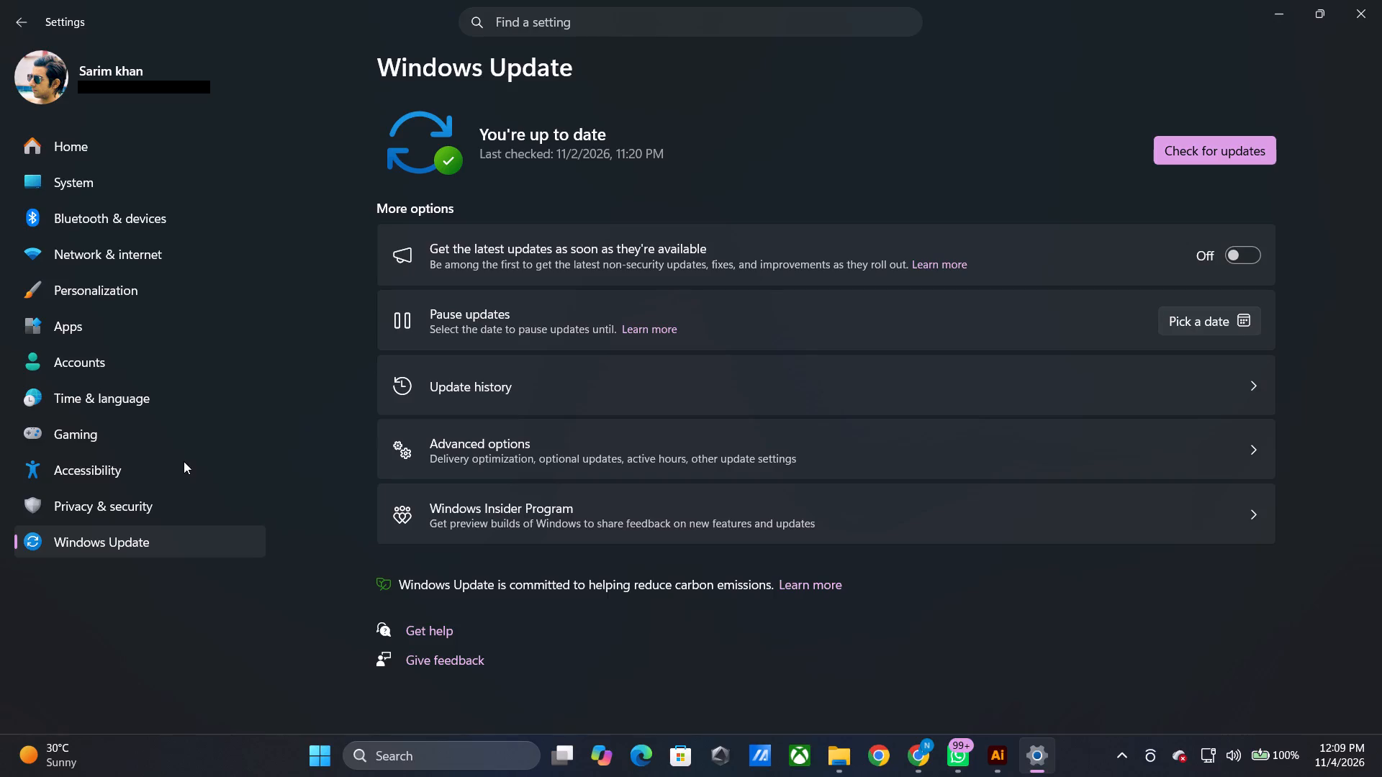
{"action": "left_click", "coordinate": [124, 264]}
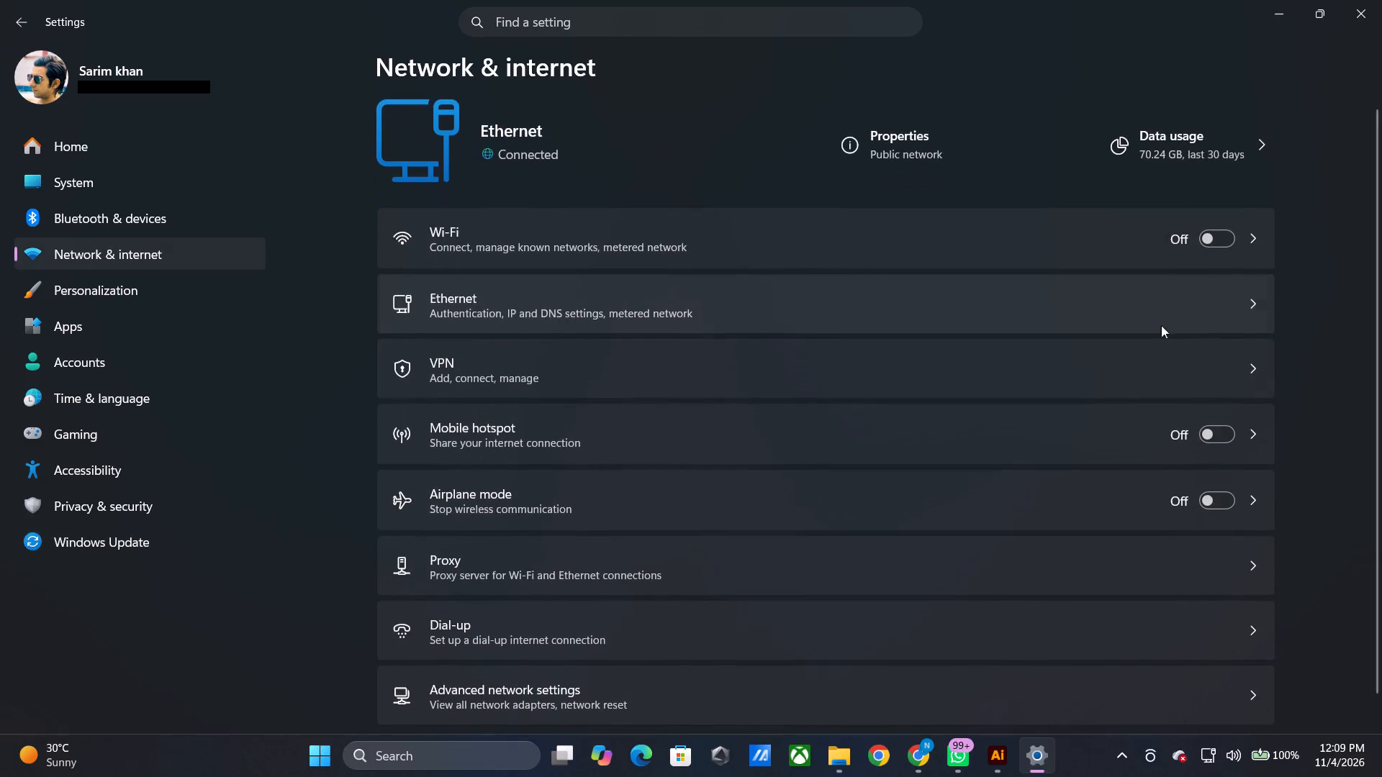
{"action": "left_click", "coordinate": [1201, 440]}
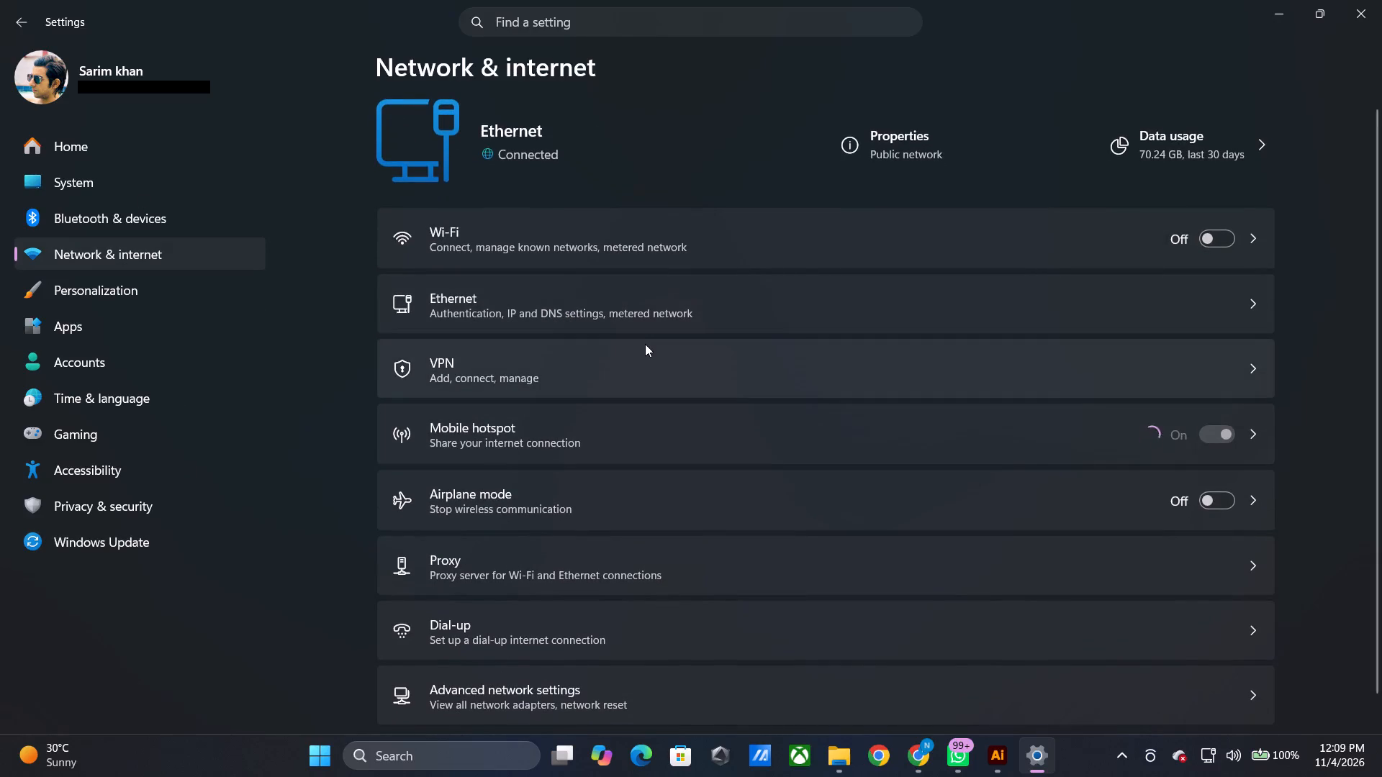
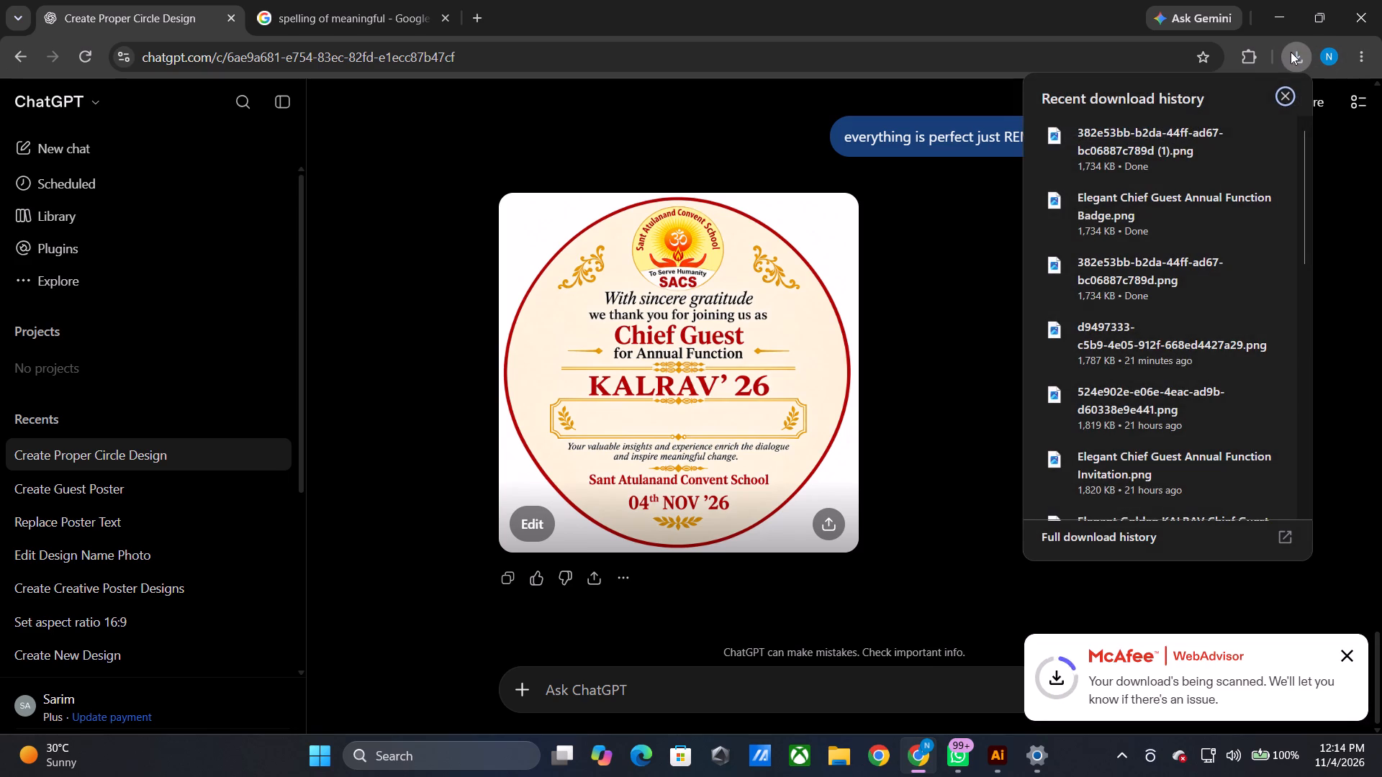
{"action": "left_click", "coordinate": [1236, 132]}
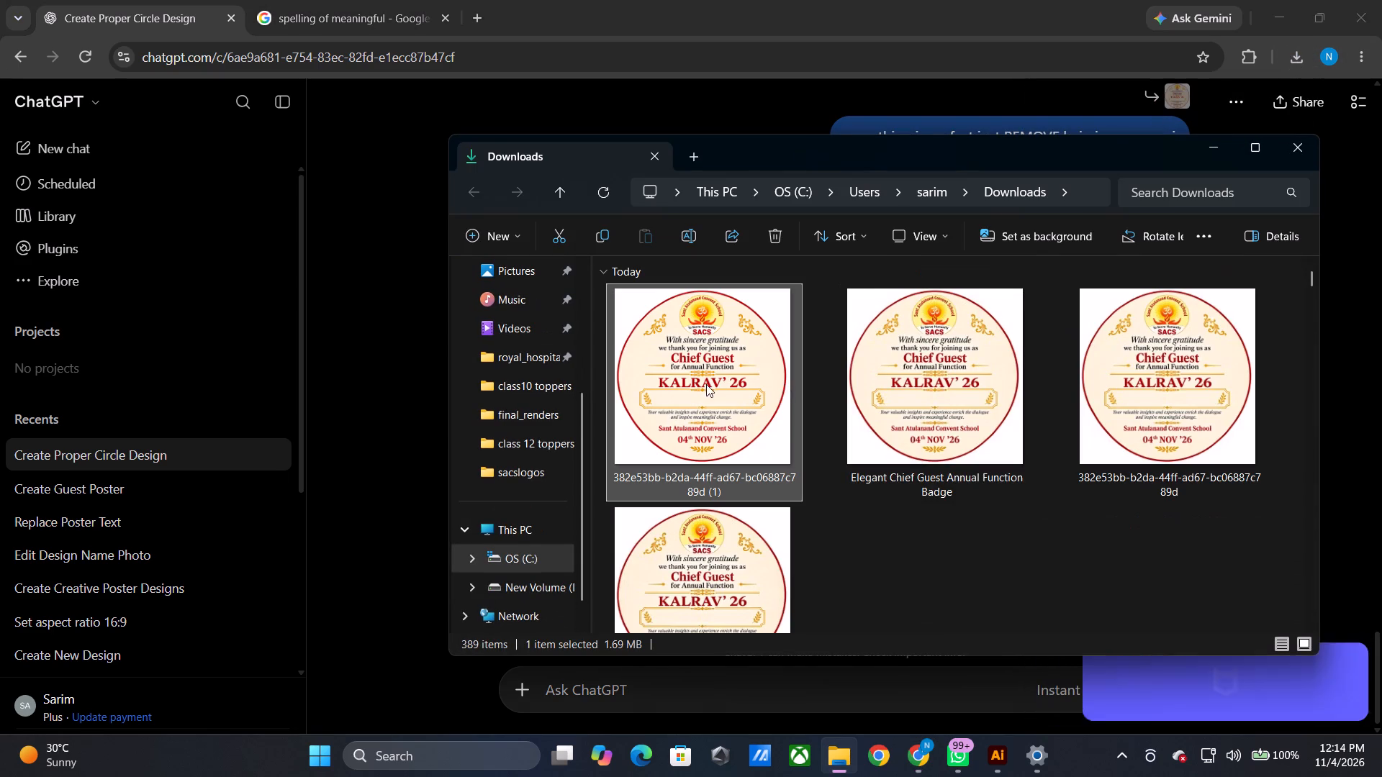
Place the newly saved badge PNG in the VYOMESH.ai document in Illustrator and embed it.
{"action": "left_click_drag", "start_coordinate": [709, 381], "coordinate": [952, 682]}
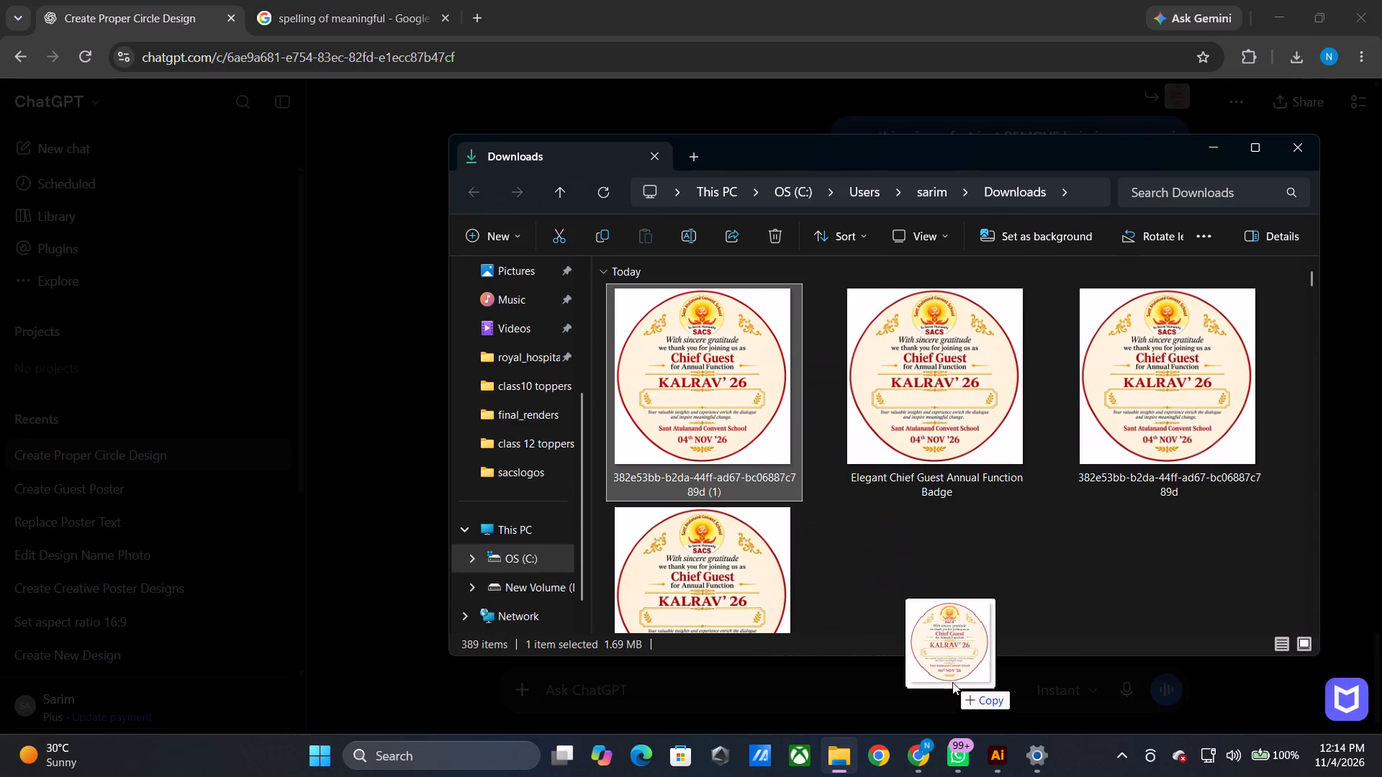
{"action": "left_click_drag", "start_coordinate": [952, 682], "coordinate": [737, 469]}
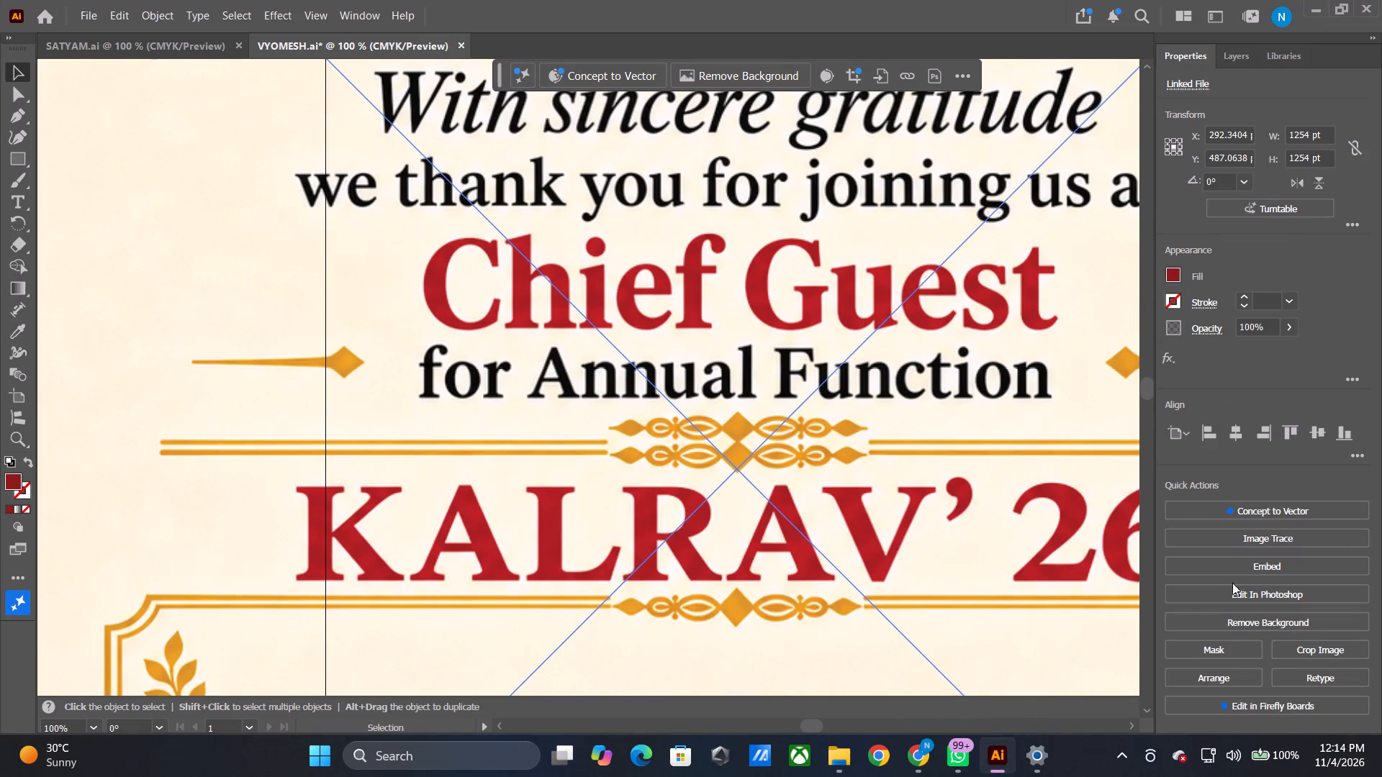
{"action": "left_click", "coordinate": [1238, 573]}
{"action": "left_click", "coordinate": [1255, 598]}
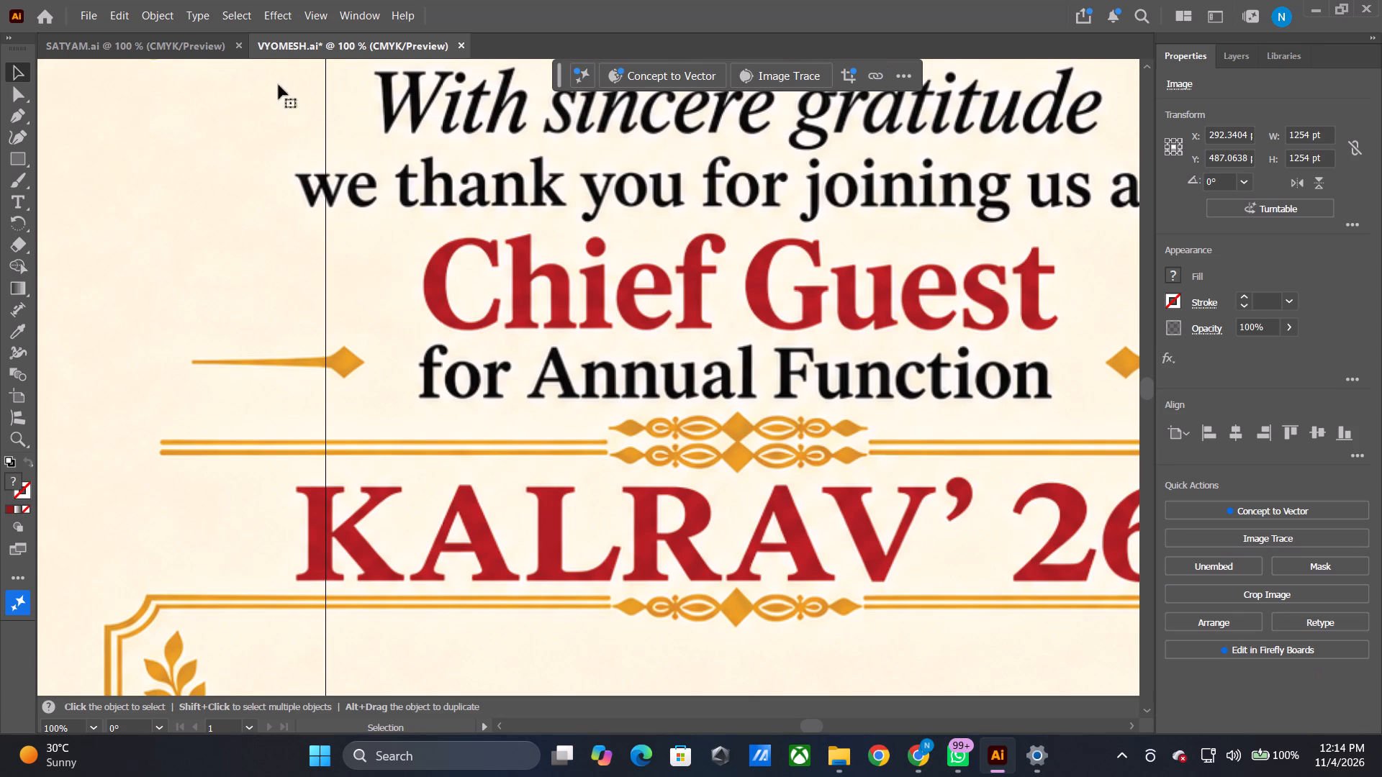
In SATYAM.ai, send the gold glitter frame behind the old badge artwork and delete that artwork.
{"action": "left_click", "coordinate": [199, 39]}
{"action": "left_click", "coordinate": [531, 188]}
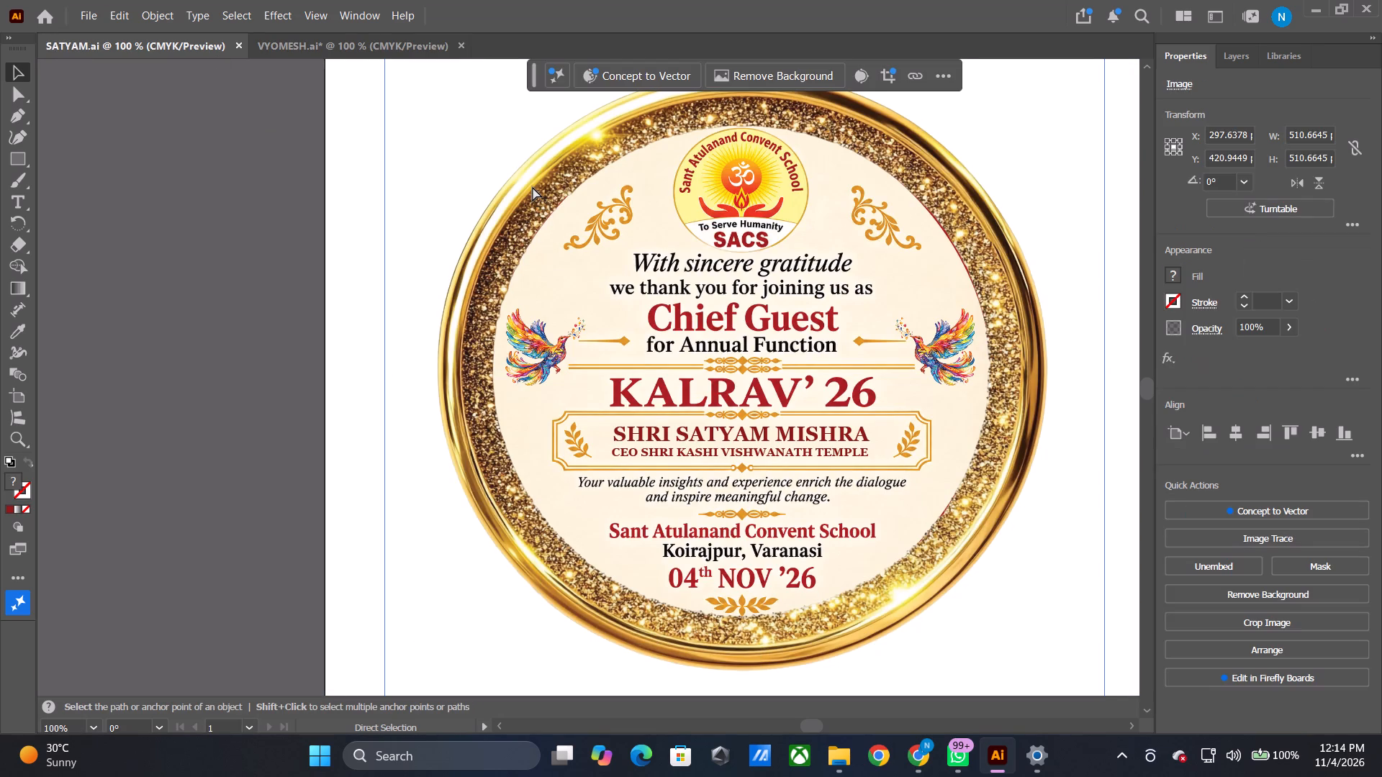
{"action": "key", "text": "ctrl+bracketleft"}
{"action": "key", "text": "ctrl+bracketleft"}
{"action": "key", "text": "ctrl+bracketleft"}
{"action": "key", "text": "ctrl+bracketleft"}
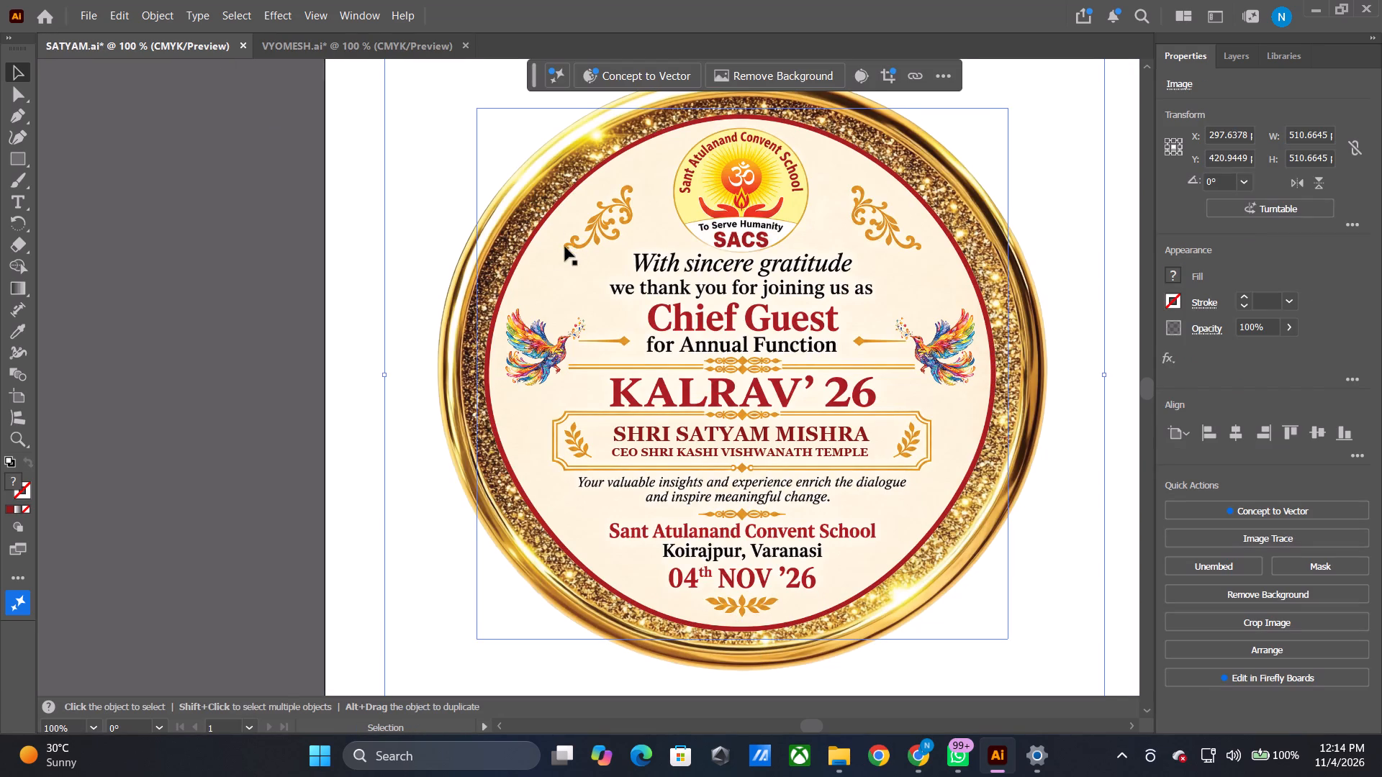
{"action": "left_click", "coordinate": [545, 258]}
{"action": "key", "text": "Delete"}
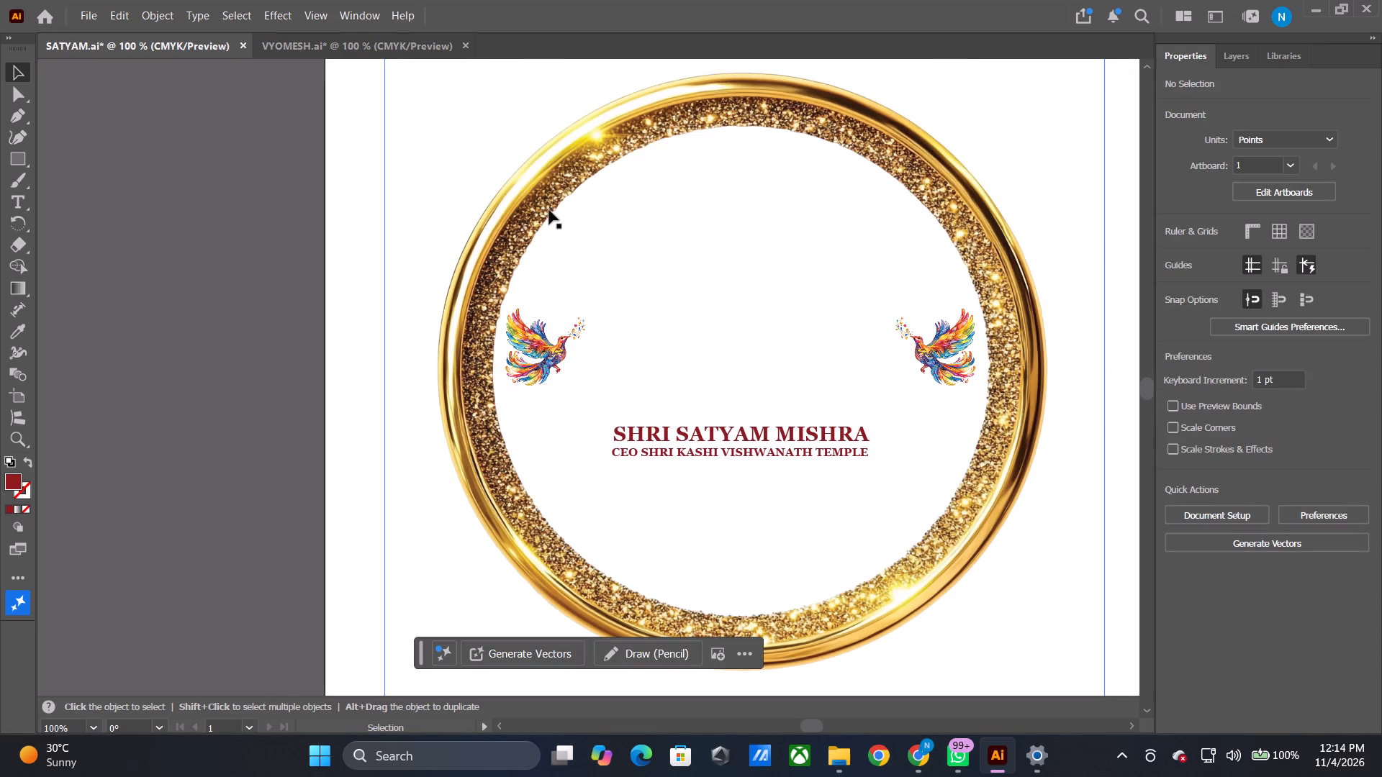
In VYOMESH.ai, scale the embedded badge image down proportionally to about 522 pt, keeping it at the artboard's lower edge.
{"action": "left_click", "coordinate": [374, 42]}
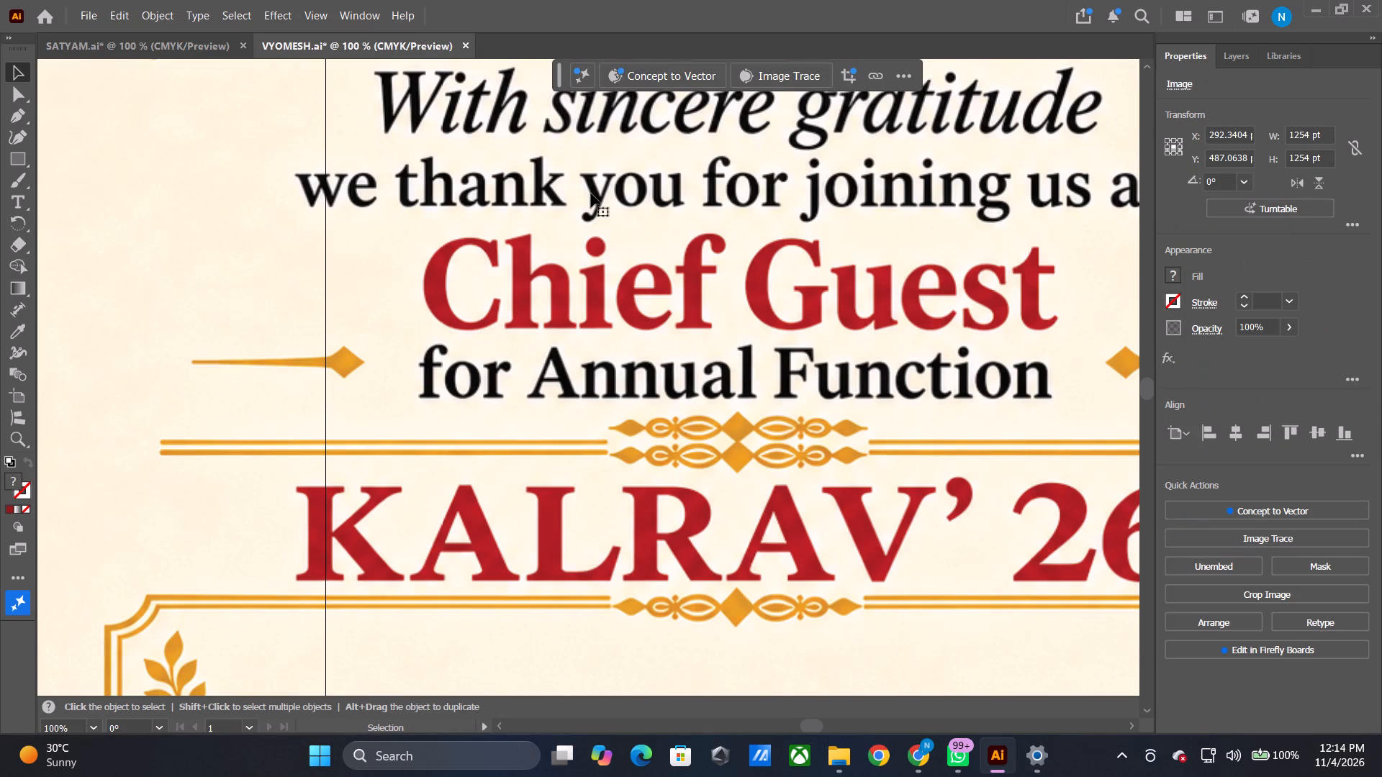
{"action": "scroll", "coordinate": [591, 194], "scroll_direction": "down", "scroll_amount": 6, "text": "alt+shift"}
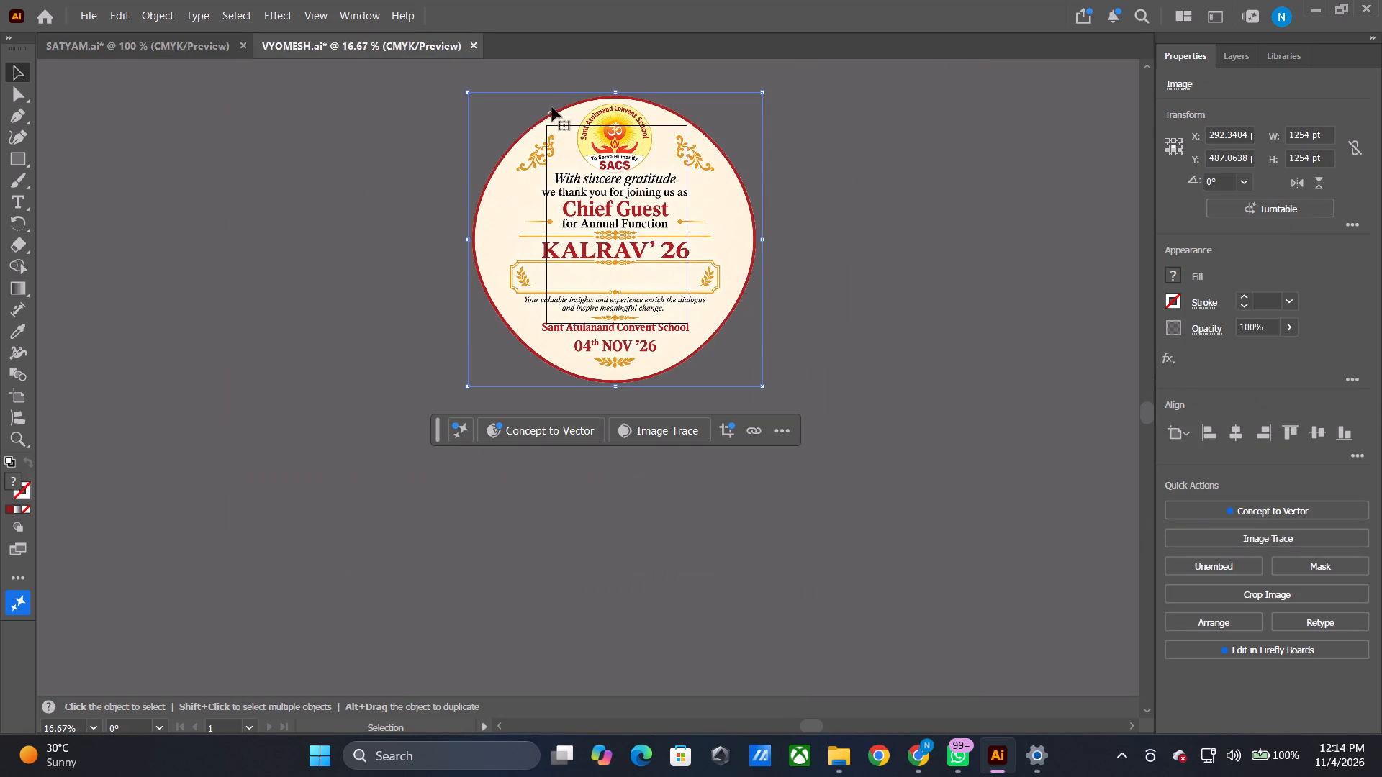
{"action": "left_click_drag", "start_coordinate": [615, 92], "coordinate": [638, 237], "text": "shift"}
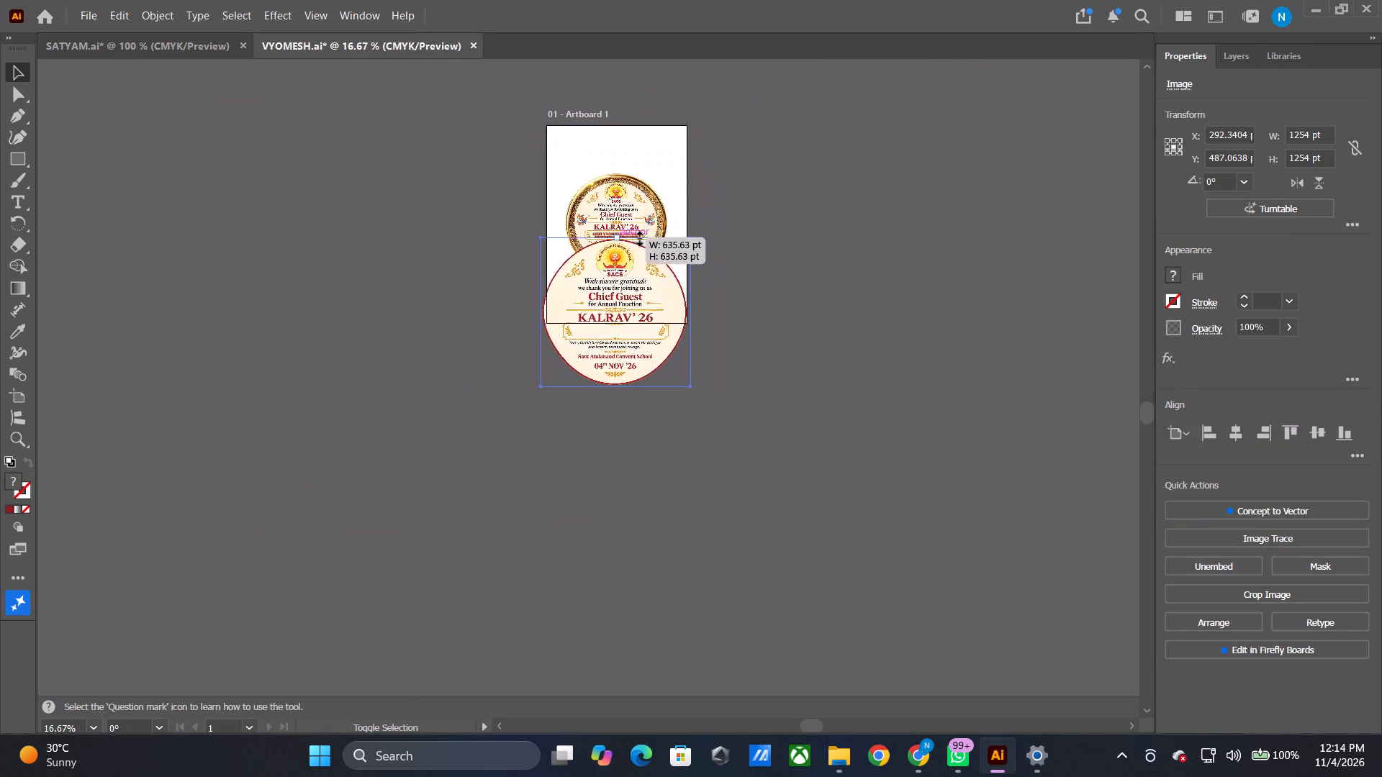
{"action": "left_click_drag", "start_coordinate": [638, 237], "coordinate": [638, 264], "text": "shift"}
{"action": "scroll", "coordinate": [633, 229], "scroll_direction": "up", "scroll_amount": 4, "text": "alt+shift"}
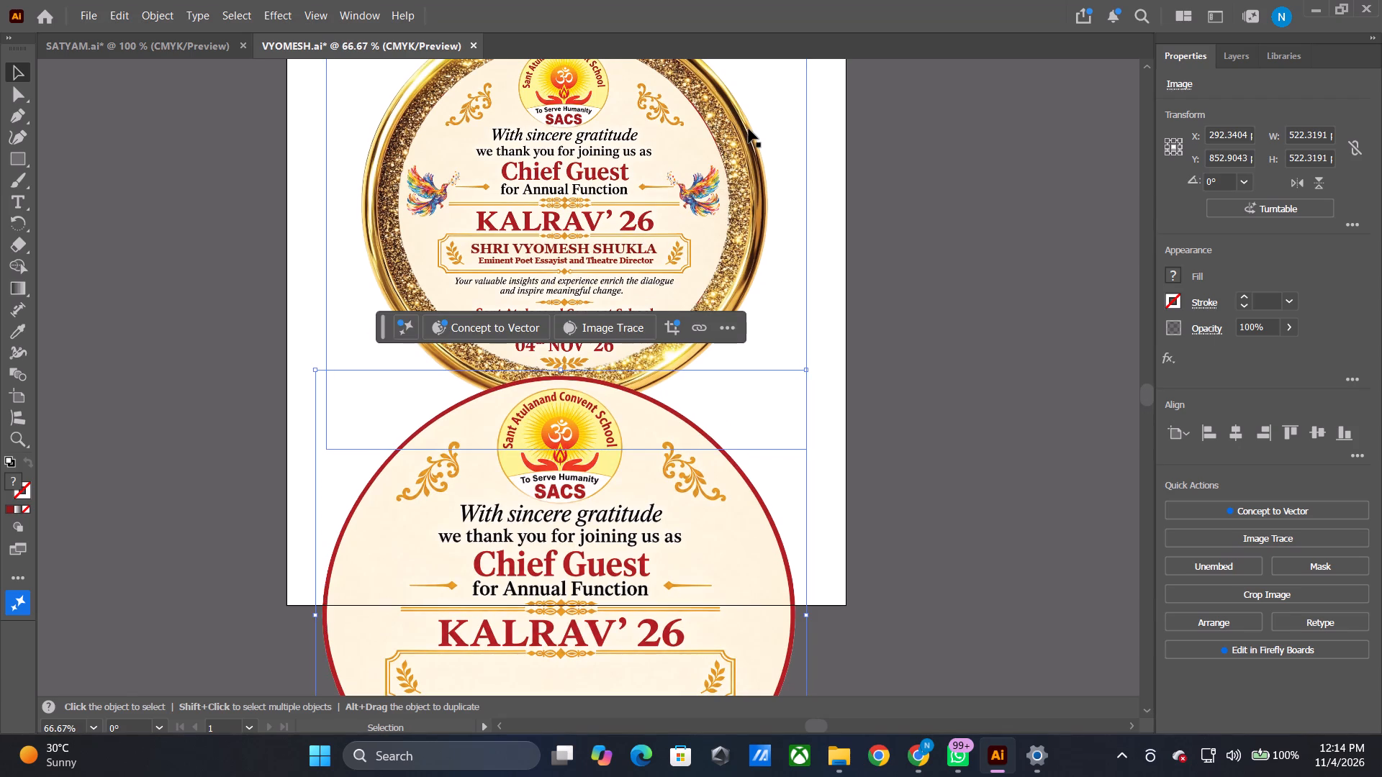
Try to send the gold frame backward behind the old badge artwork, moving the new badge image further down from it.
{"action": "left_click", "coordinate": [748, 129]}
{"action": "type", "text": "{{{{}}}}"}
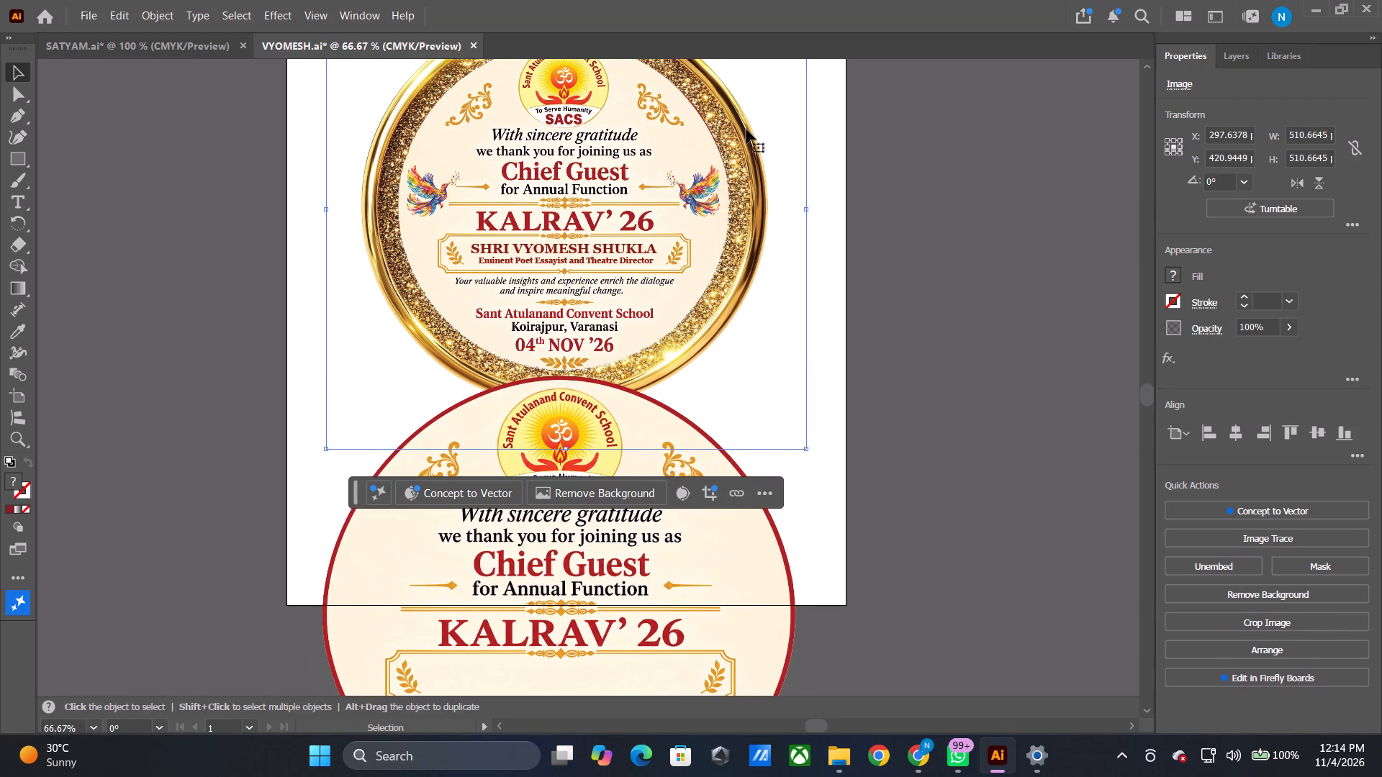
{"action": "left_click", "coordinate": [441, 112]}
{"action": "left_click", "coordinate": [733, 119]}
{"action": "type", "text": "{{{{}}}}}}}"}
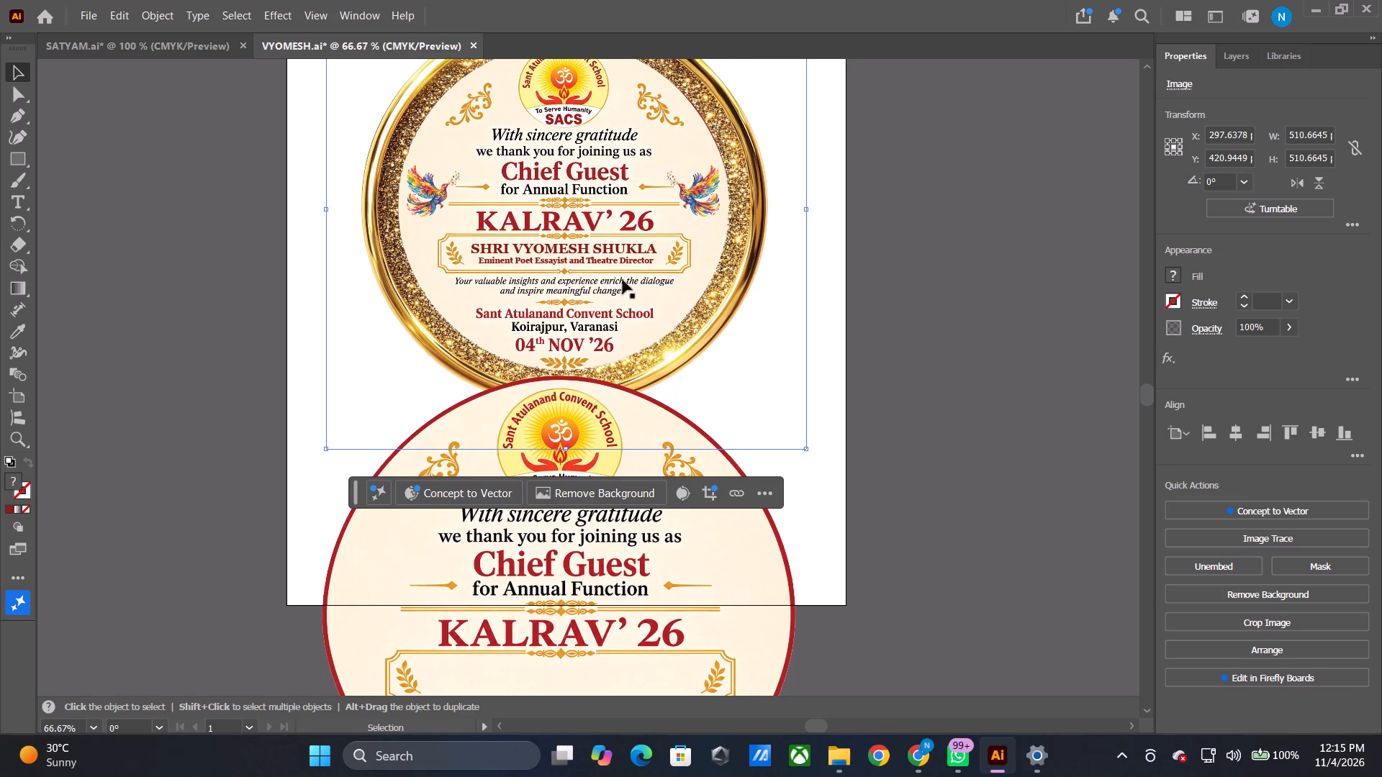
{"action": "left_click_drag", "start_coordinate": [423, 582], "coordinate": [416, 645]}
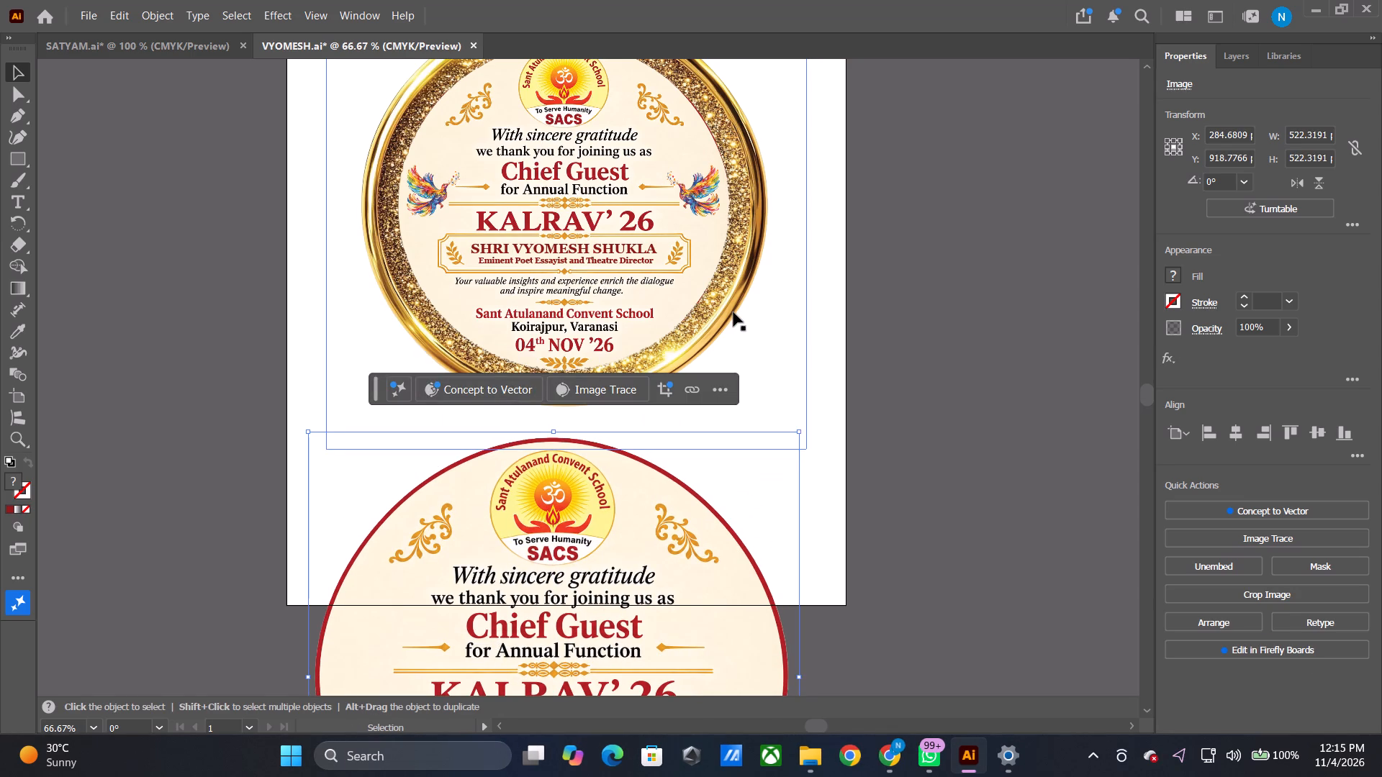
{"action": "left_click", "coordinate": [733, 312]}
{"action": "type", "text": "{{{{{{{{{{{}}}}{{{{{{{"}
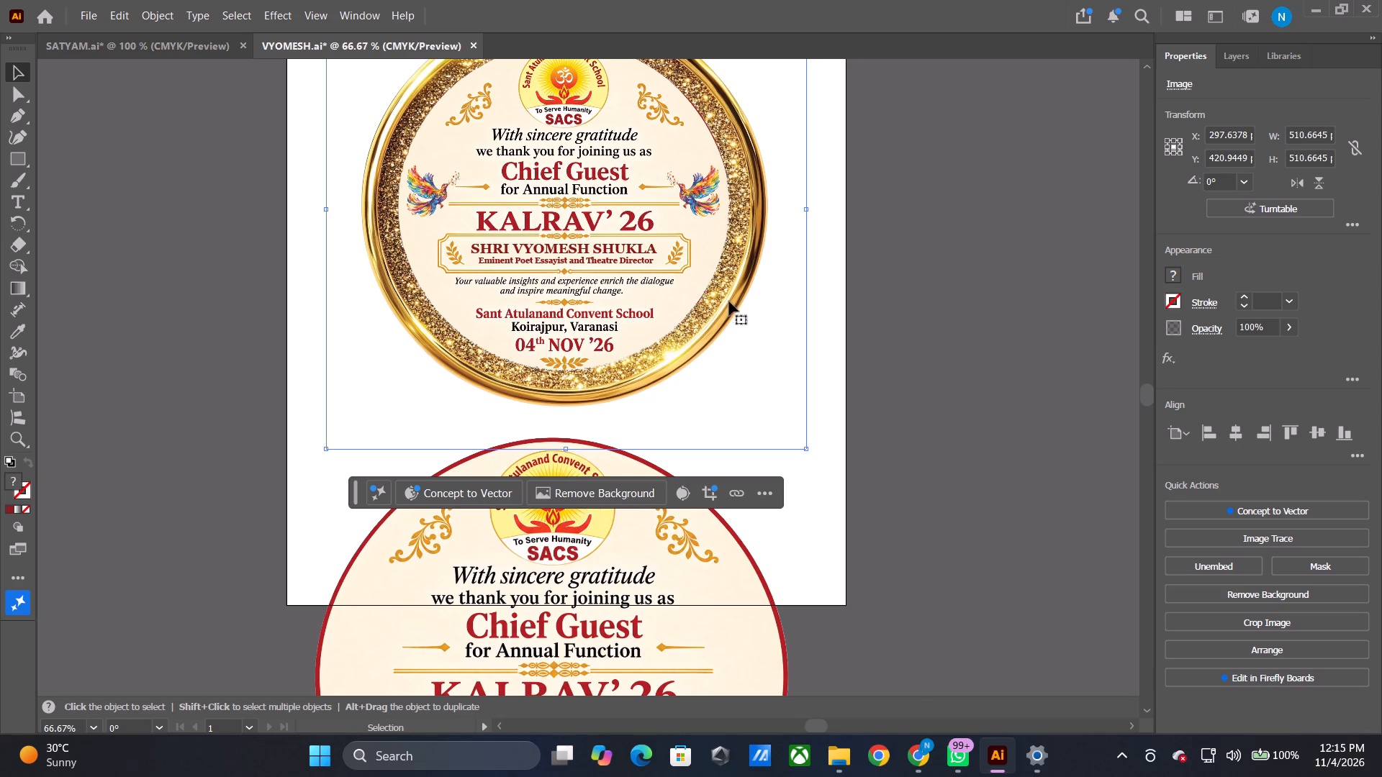
Send the gold frame to the back in VYOMESH.ai and delete the old badge artwork containing the Koirajpur, Varanasi line.
{"action": "right_click", "coordinate": [729, 301]}
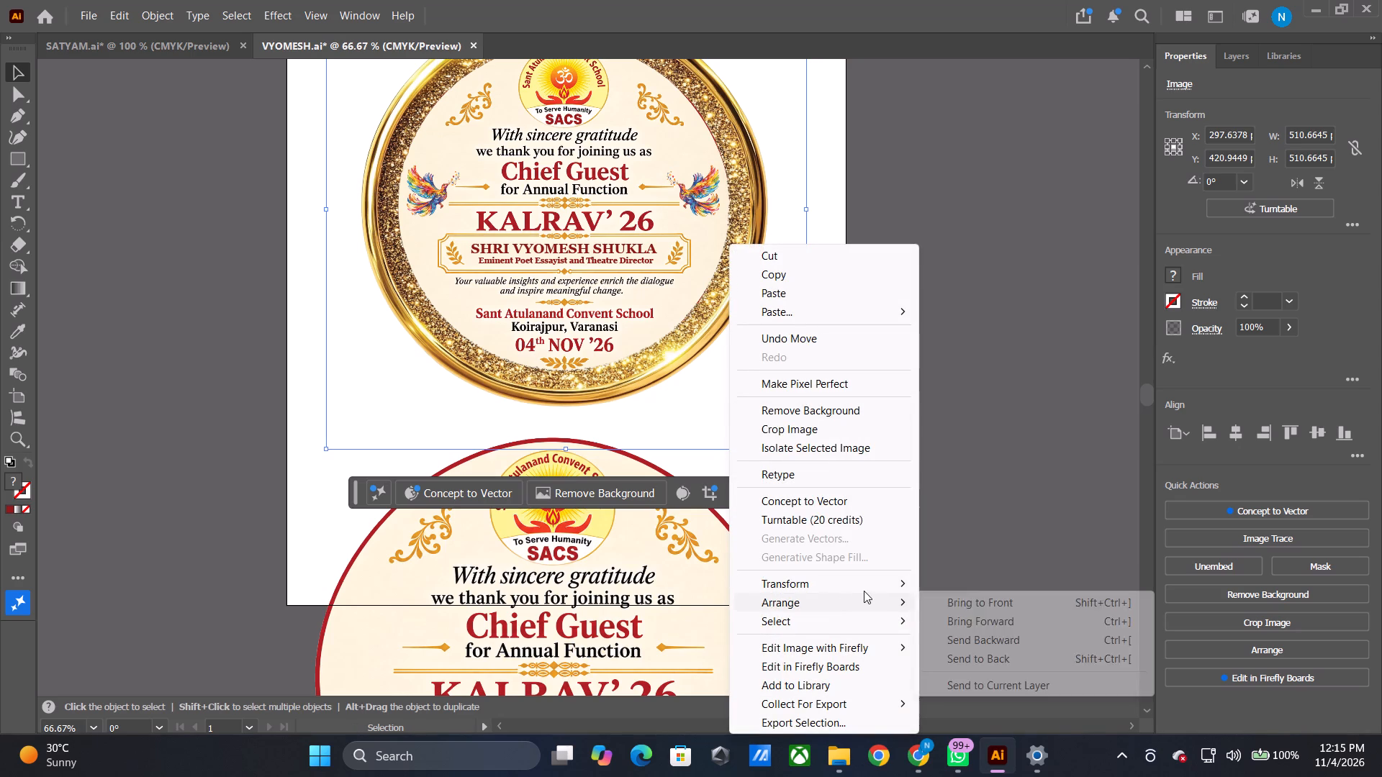
{"action": "left_click", "coordinate": [967, 657]}
{"action": "left_click", "coordinate": [953, 349]}
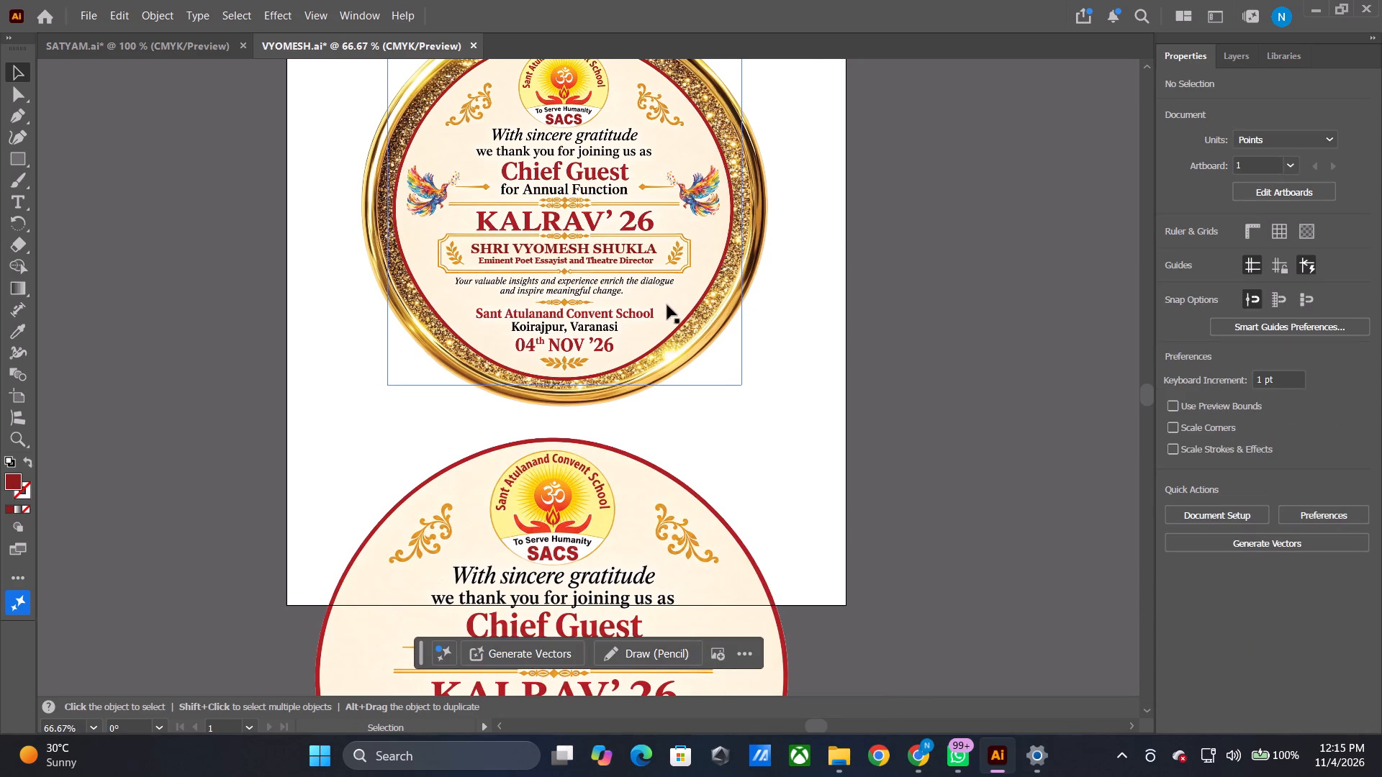
{"action": "left_click", "coordinate": [667, 305]}
{"action": "key", "text": "Delete"}
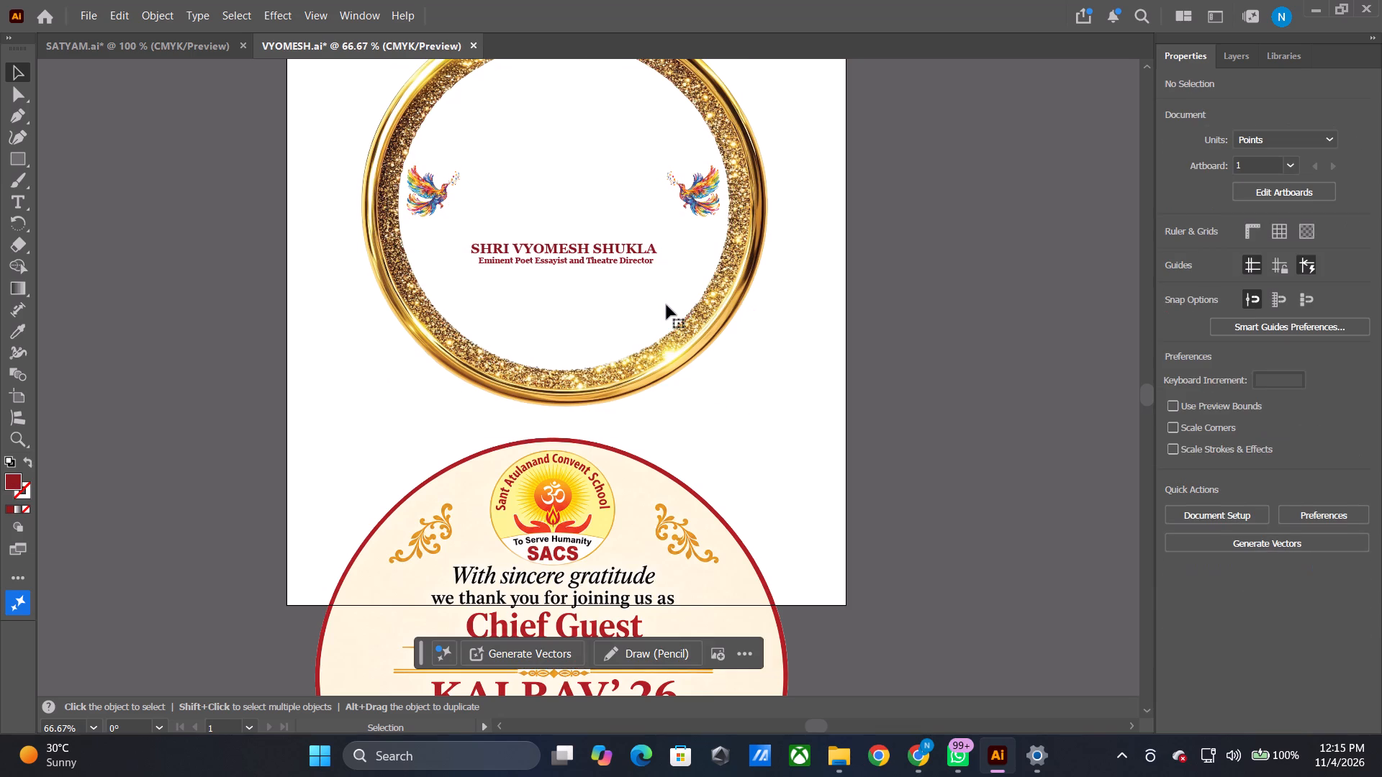
Move the new badge image up onto the artboard, over the gold frame, at about X 309 pt, Y 435 pt.
{"action": "left_click_drag", "start_coordinate": [625, 547], "coordinate": [623, 241]}
{"action": "scroll", "coordinate": [623, 241], "scroll_direction": "down", "scroll_amount": 1, "text": "alt+shift"}
{"action": "left_click_drag", "start_coordinate": [591, 328], "coordinate": [610, 217]}
{"action": "scroll", "coordinate": [610, 217], "scroll_direction": "down", "scroll_amount": 2, "text": "alt+shift"}
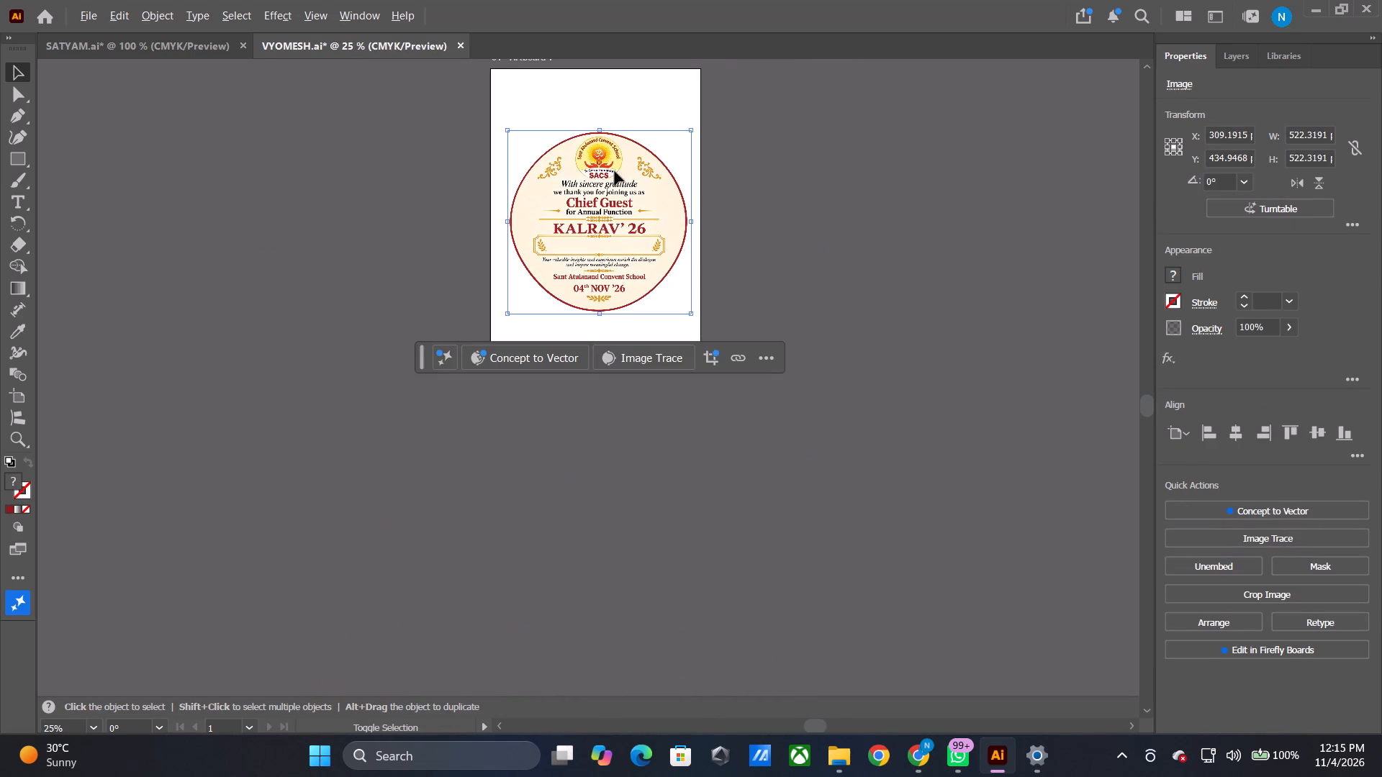
Scale the new badge image down proportionally to about 322 pt and centre it inside the gold frame, around X 298 pt, Y 417 pt.
{"action": "left_click_drag", "start_coordinate": [595, 129], "coordinate": [613, 187], "text": "shift"}
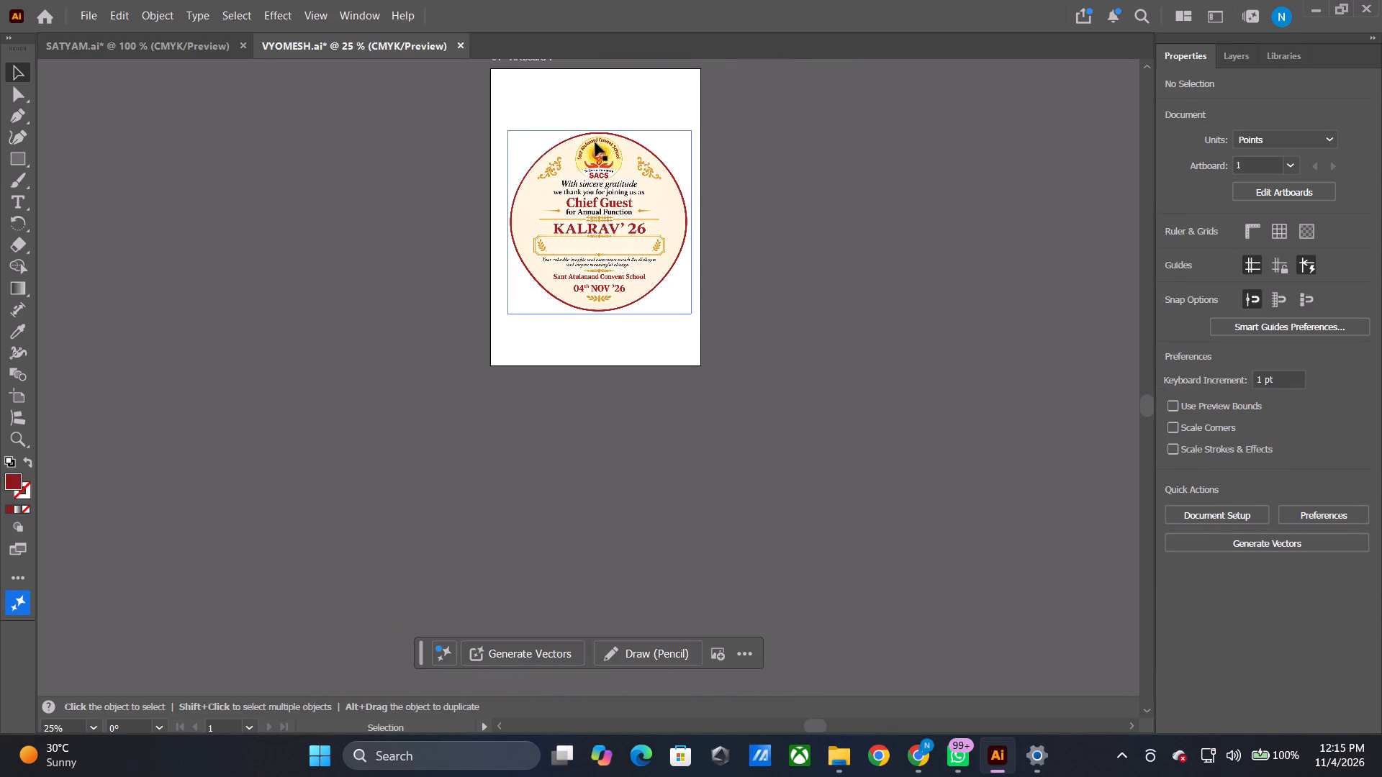
{"action": "left_click", "coordinate": [595, 142]}
{"action": "scroll", "coordinate": [595, 142], "scroll_direction": "up", "scroll_amount": 1, "text": "alt+shift"}
{"action": "key", "text": "space"}
{"action": "key", "text": "space"}
{"action": "key", "text": "space"}
{"action": "key", "text": "space"}
{"action": "key", "text": "space"}
{"action": "key", "text": "space"}
{"action": "key", "text": "space"}
{"action": "key", "text": "space"}
{"action": "key", "text": "space"}
{"action": "left_click_drag", "start_coordinate": [831, 109], "coordinate": [759, 346]}
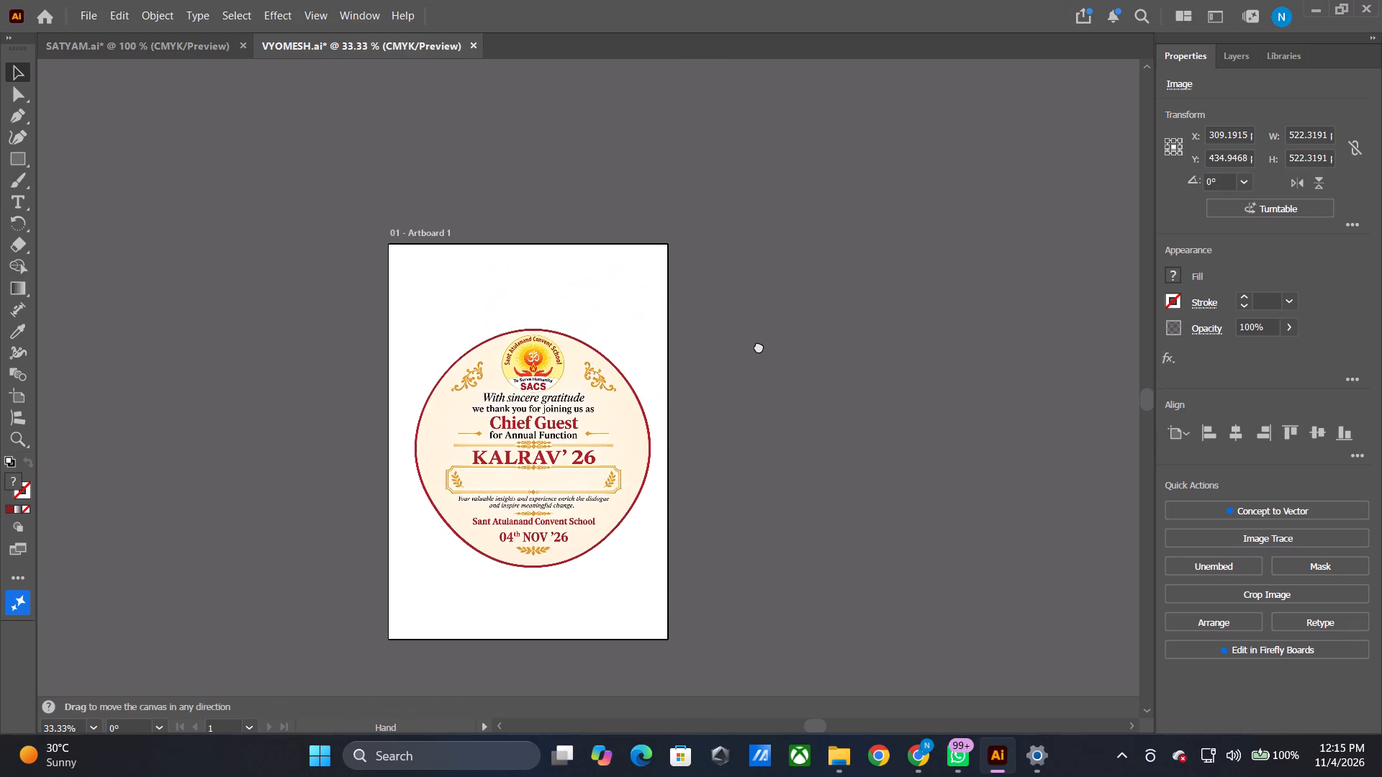
{"action": "left_click_drag", "start_coordinate": [759, 346], "coordinate": [764, 349]}
{"action": "scroll", "coordinate": [568, 463], "scroll_direction": "up", "scroll_amount": 2, "text": "alt+shift"}
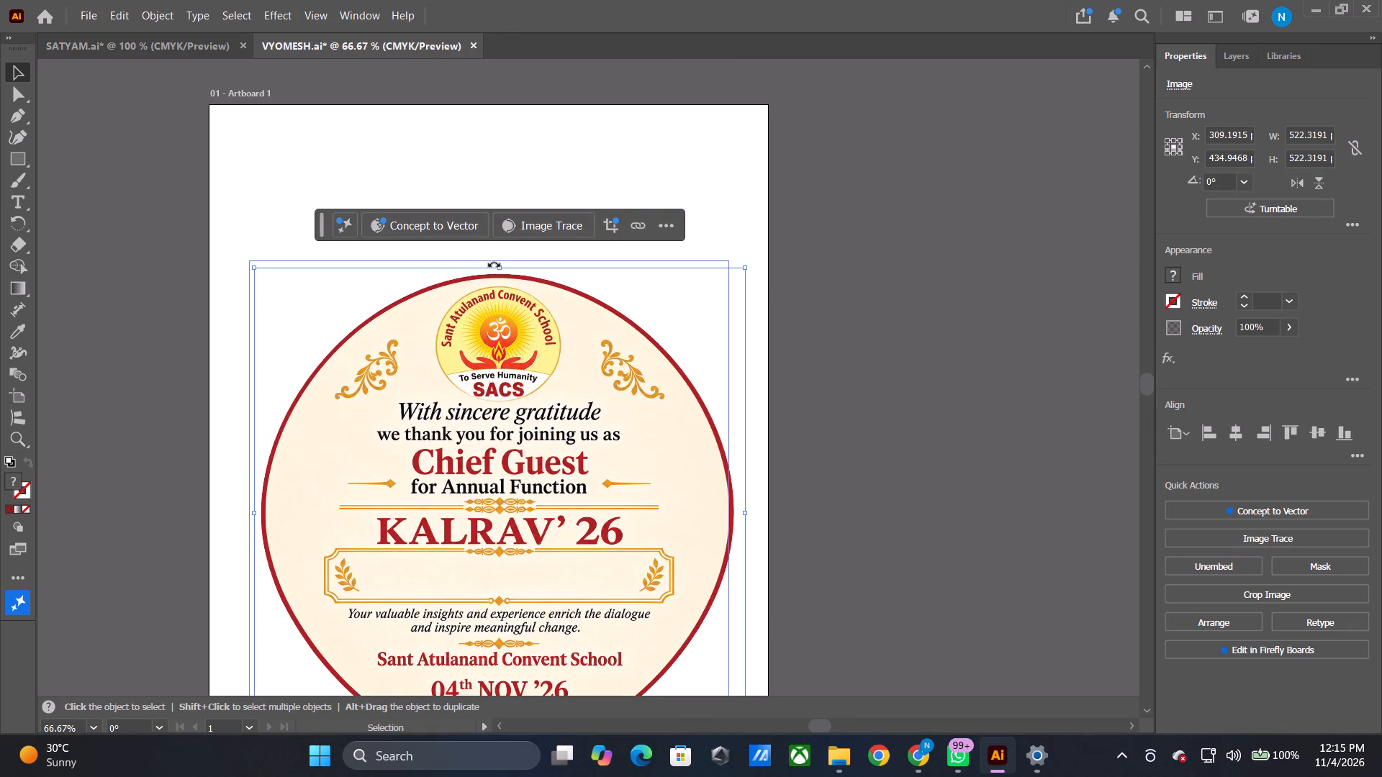
{"action": "left_click_drag", "start_coordinate": [503, 271], "coordinate": [497, 457], "text": "shift"}
{"action": "left_click_drag", "start_coordinate": [503, 555], "coordinate": [489, 444]}
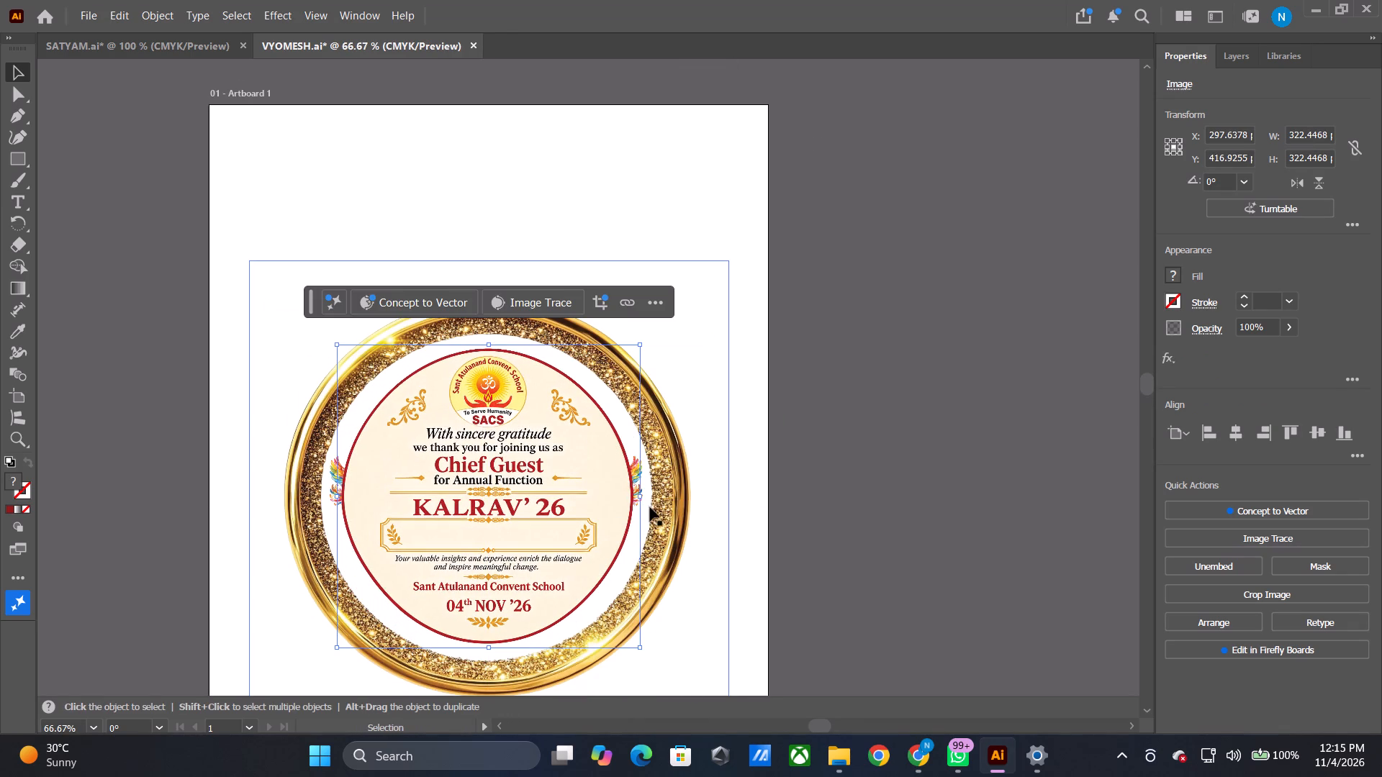
Enlarge the badge image proportionally to about 386 pt to fill the gold frame's opening, placing it at X 299 pt, Y 419 pt.
{"action": "left_click_drag", "start_coordinate": [641, 492], "coordinate": [672, 499], "text": "shift"}
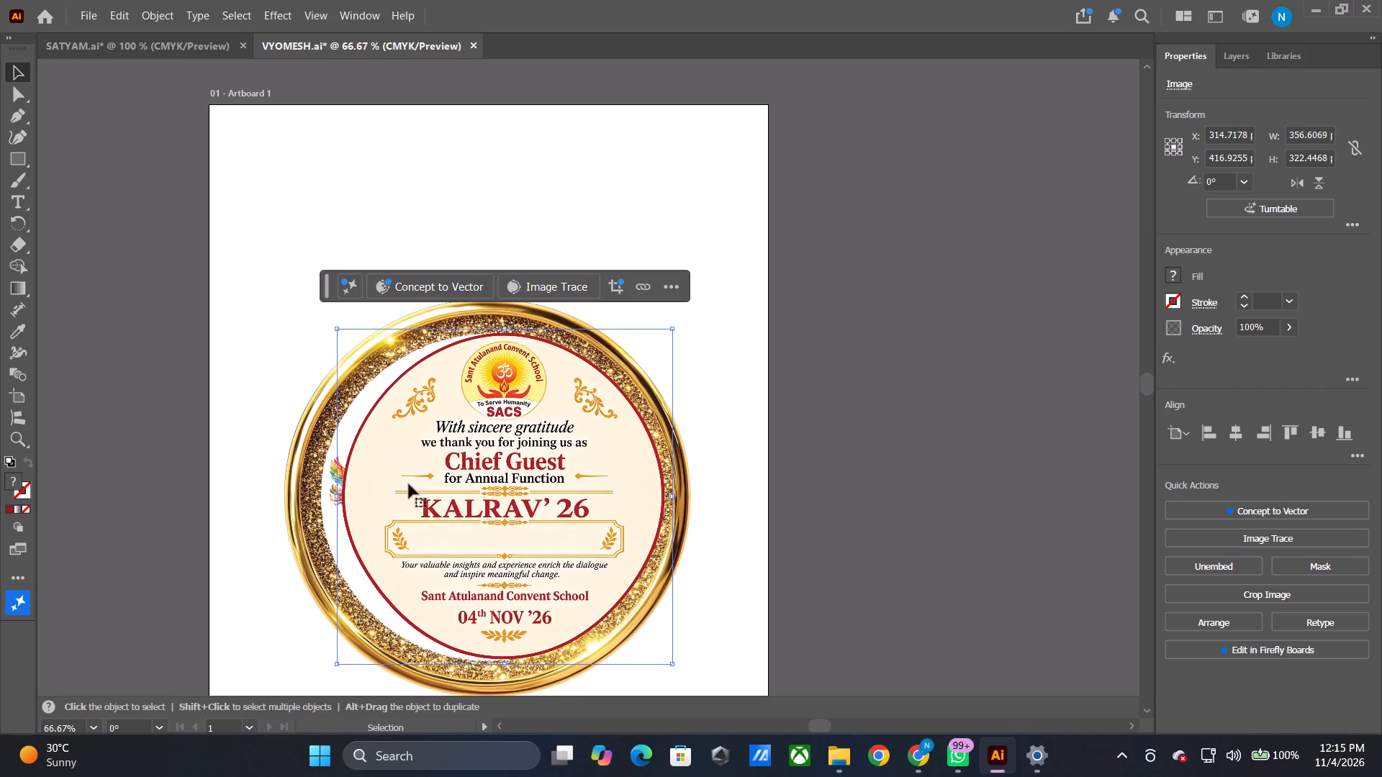
{"action": "left_click_drag", "start_coordinate": [335, 499], "coordinate": [320, 503], "text": "shift"}
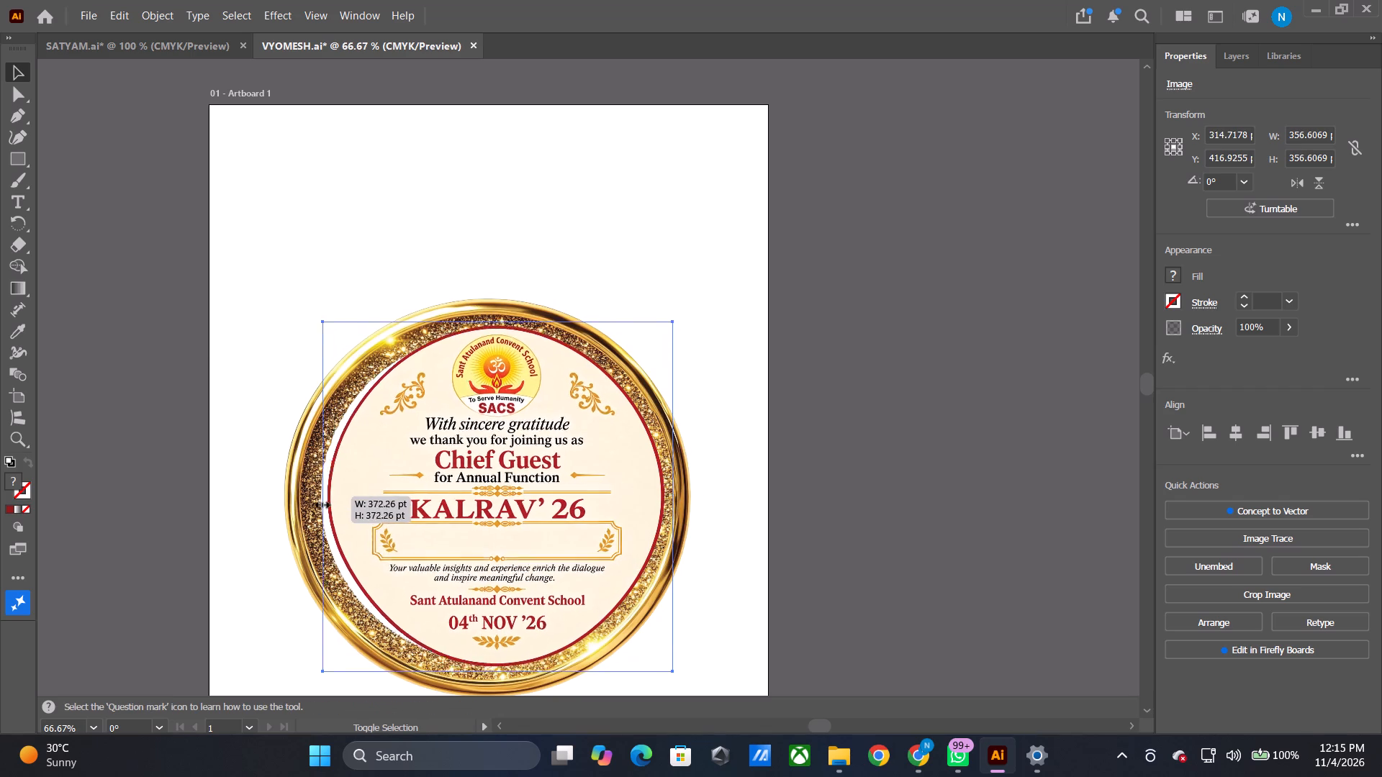
{"action": "left_click_drag", "start_coordinate": [320, 503], "coordinate": [310, 504], "text": "shift"}
{"action": "key", "text": "Down"}
{"action": "key", "text": "Down"}
{"action": "key", "text": "Left"}
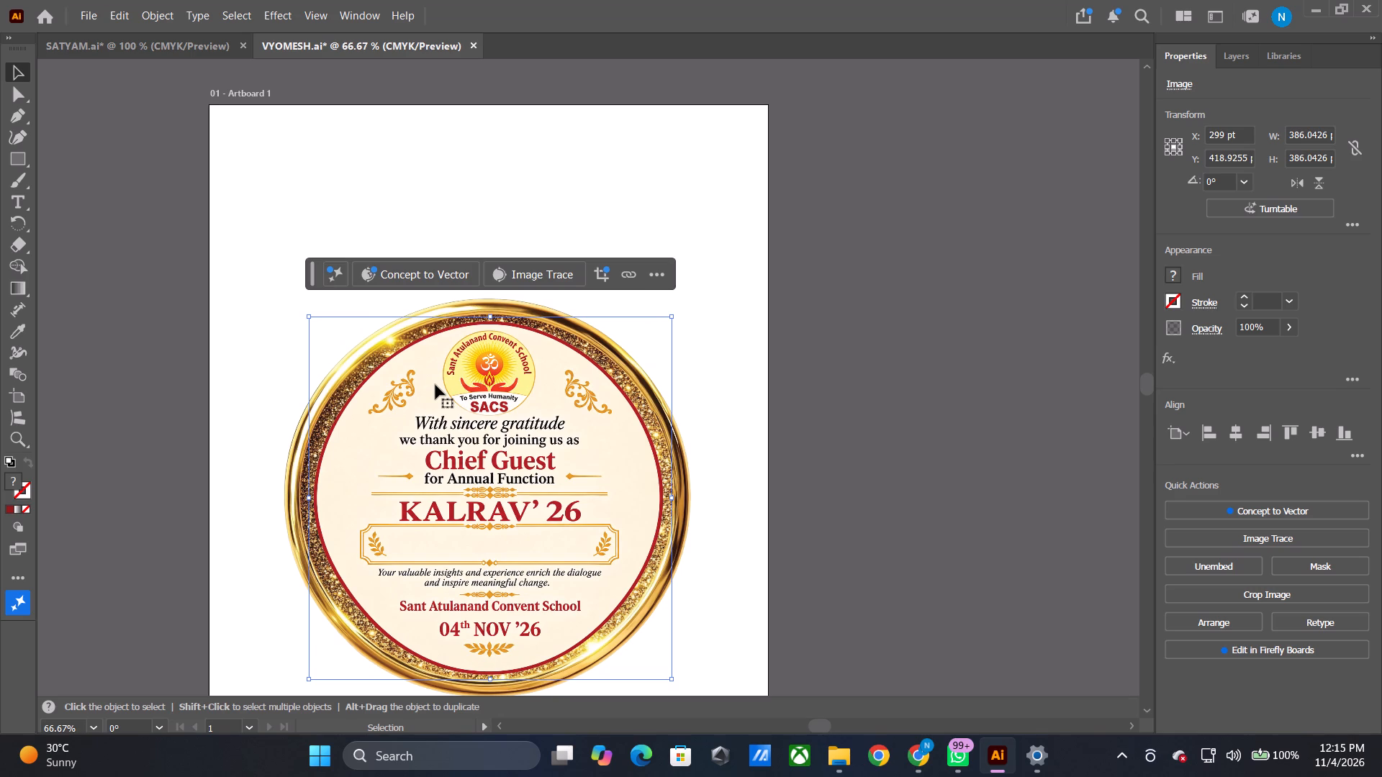
Send the badge image backward behind the gold frame, the two birds and the guest's name text.
{"action": "key", "text": "ctrl+bracketleft"}
{"action": "key", "text": "ctrl+bracketleft"}
{"action": "key", "text": "ctrl+bracketleft"}
{"action": "key", "text": "ctrl+bracketleft"}
{"action": "key", "text": "ctrl+bracketleft"}
{"action": "key", "text": "ctrl+bracketleft"}
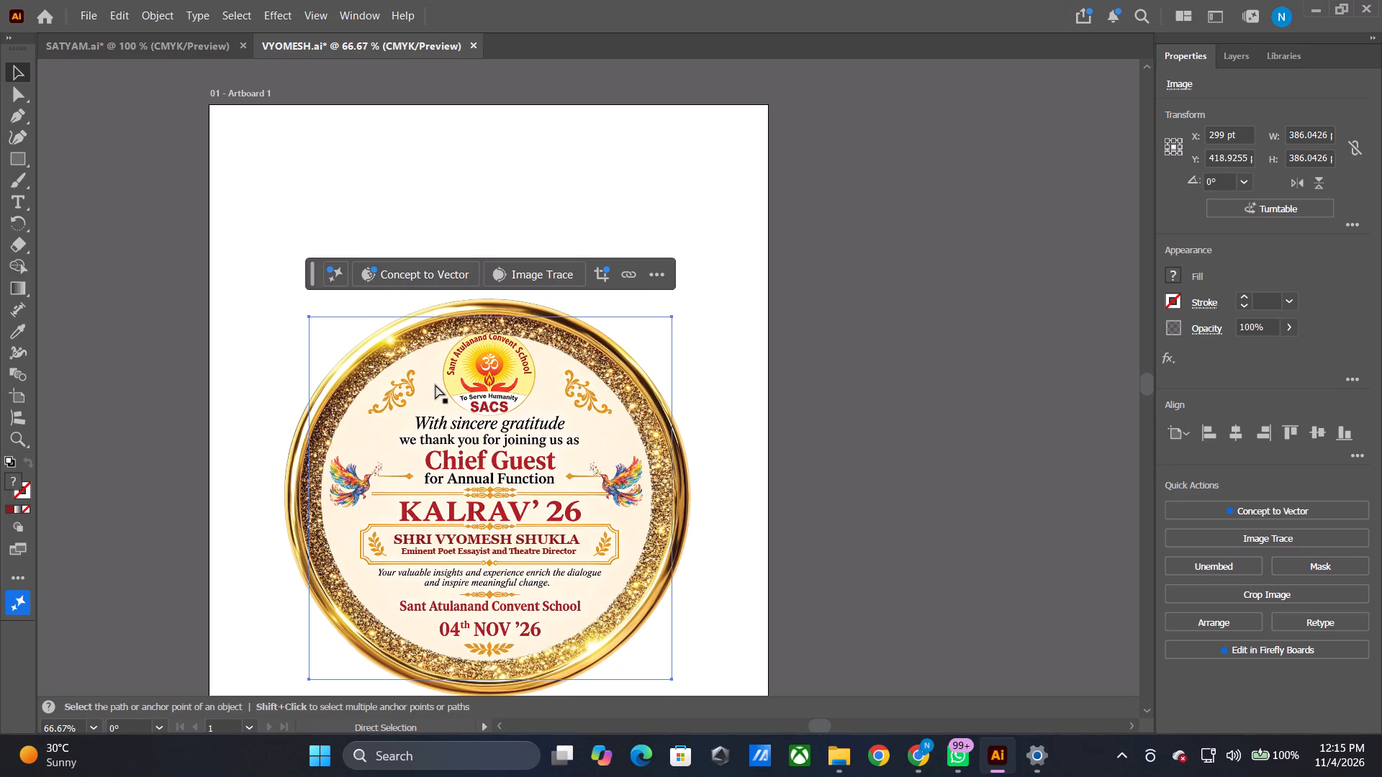
{"action": "key", "text": "ctrl+bracketleft"}
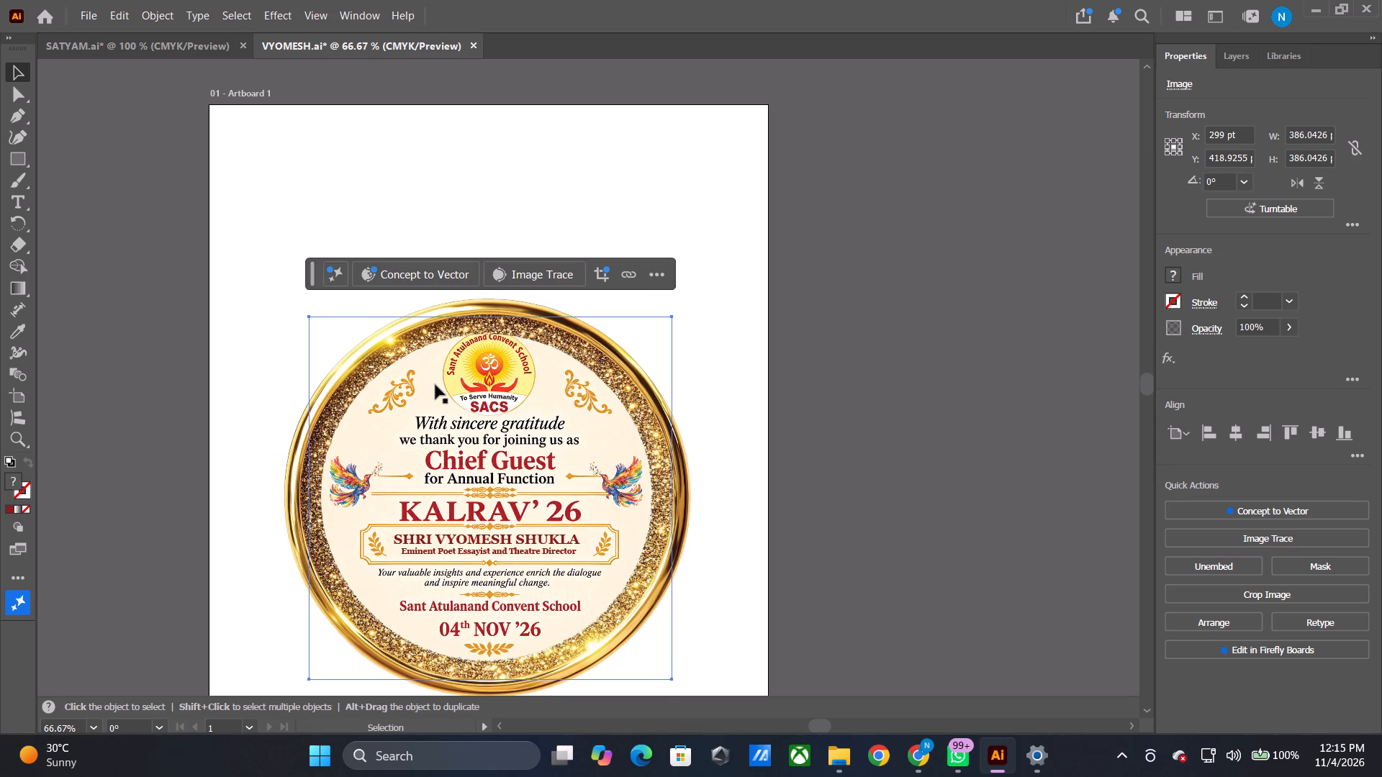
Nudge the badge image within the gold frame to X 296 pt, Y about 424 pt.
{"action": "key", "text": "Left"}
{"action": "key", "text": "Left"}
{"action": "key", "text": "Left"}
{"action": "key", "text": "Down"}
{"action": "key", "text": "Down"}
{"action": "key", "text": "Down"}
{"action": "key", "text": "Down"}
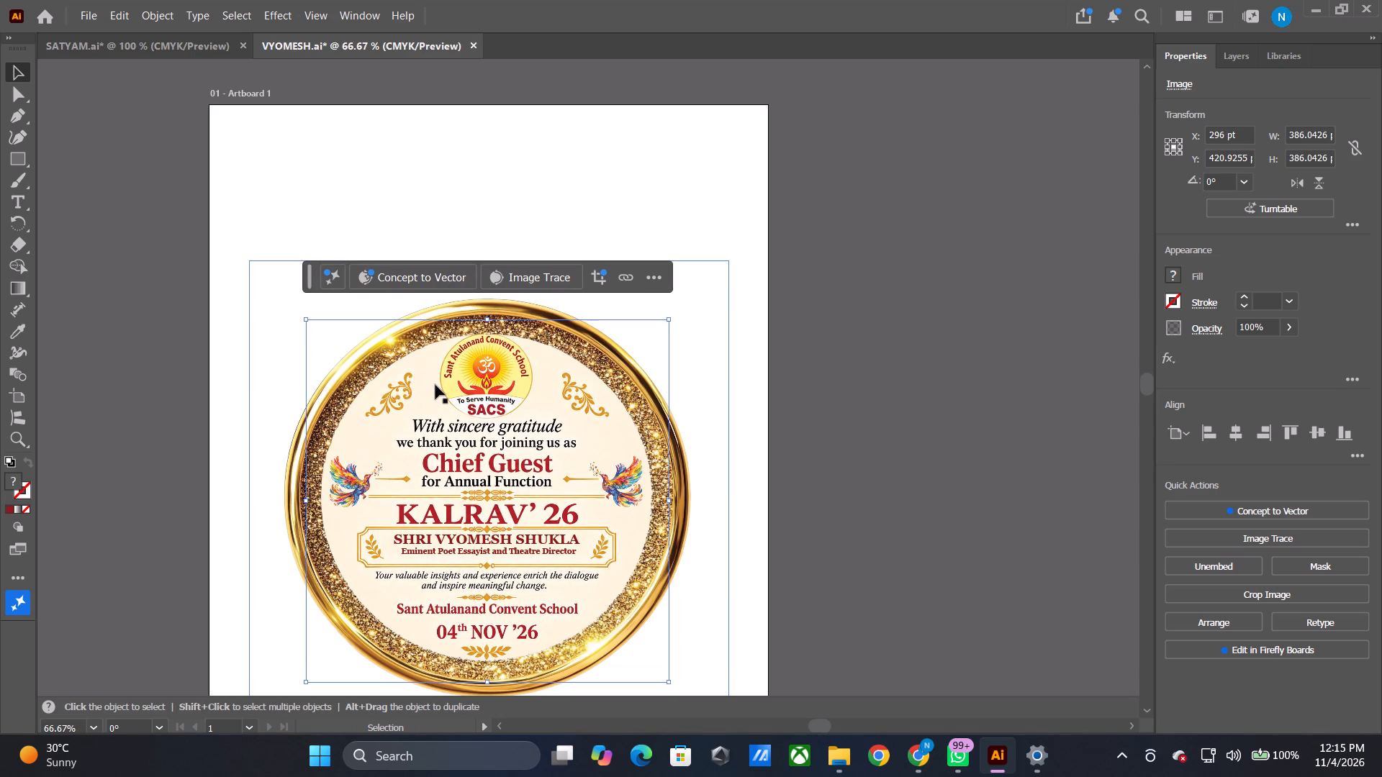
{"action": "key", "text": "Down"}
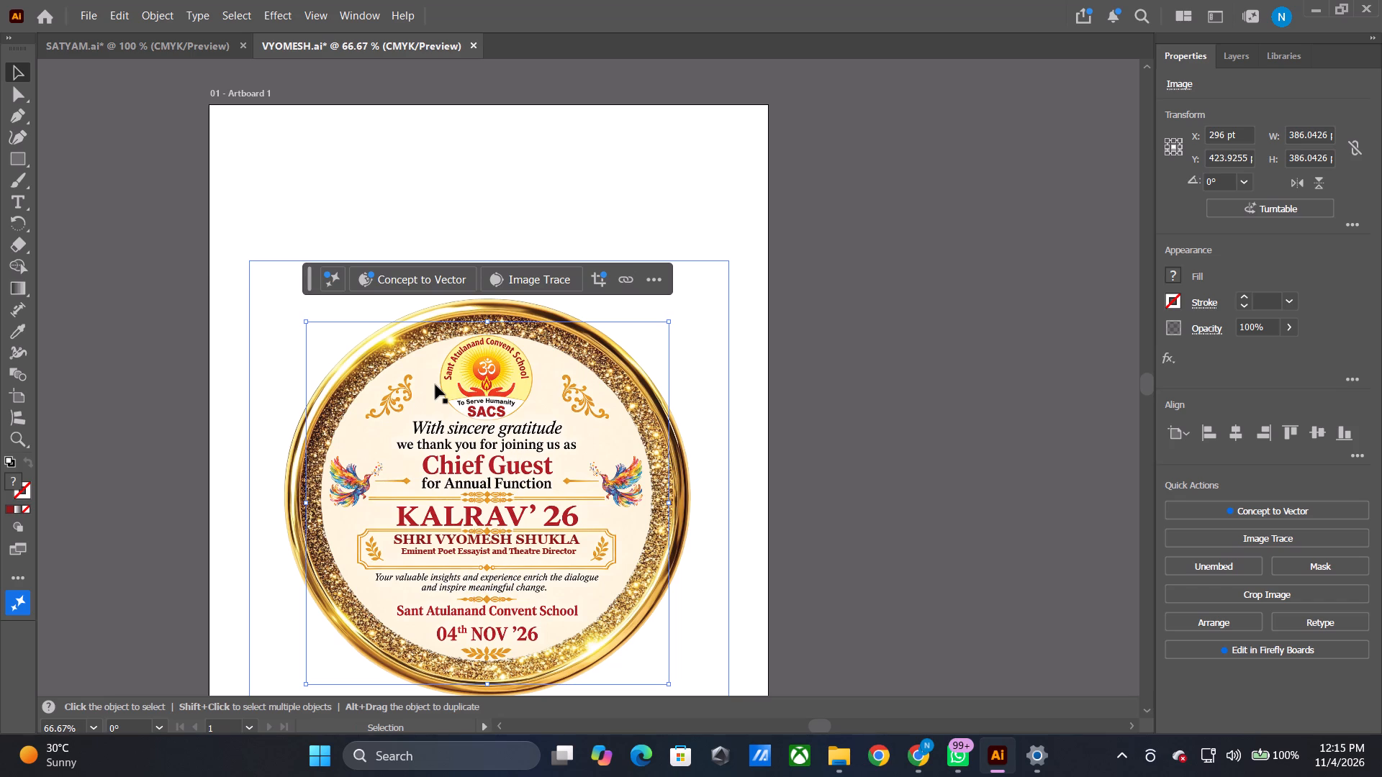
{"action": "key", "text": "Right"}
{"action": "key", "text": "Left"}
{"action": "key", "text": "Left"}
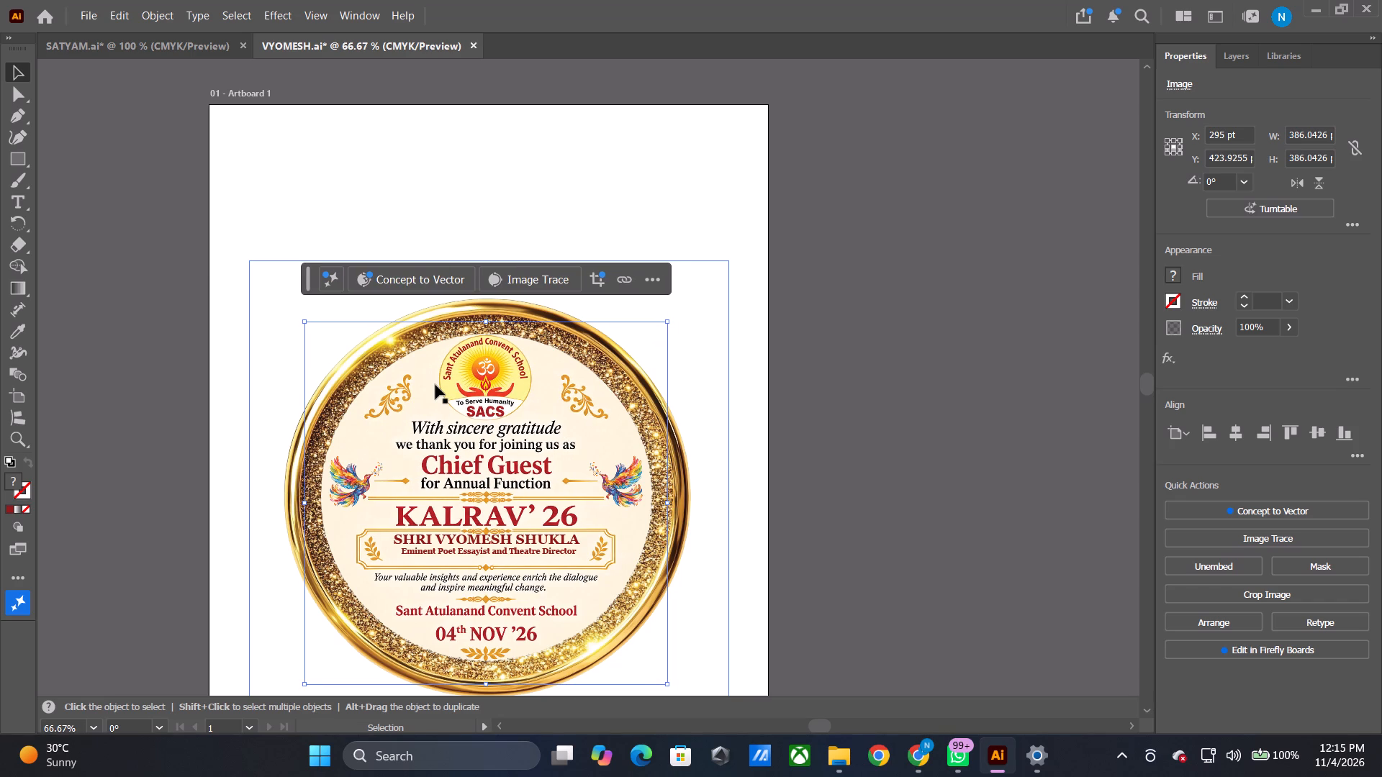
{"action": "key", "text": "Right"}
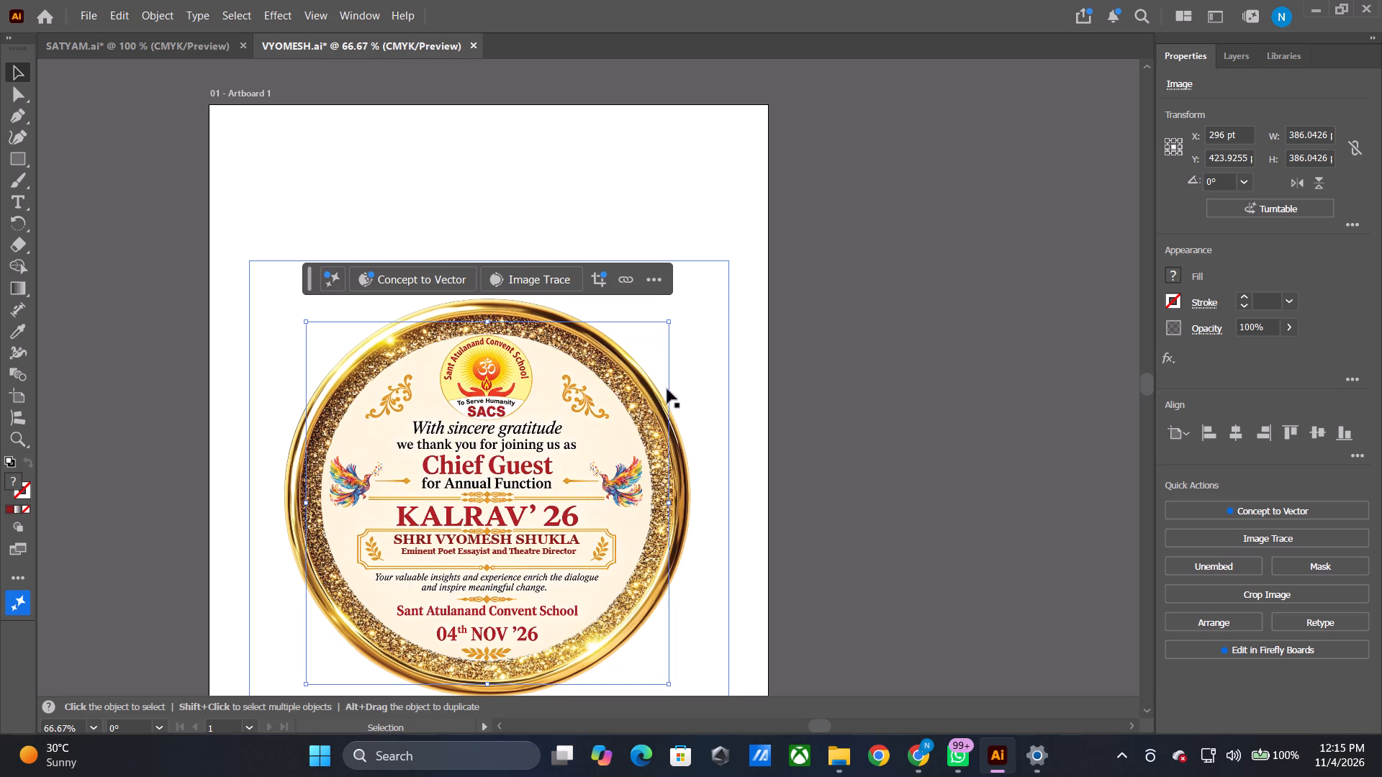
Nudge the left bird 1 pt inward, to X about 158 pt.
{"action": "left_click", "coordinate": [943, 406]}
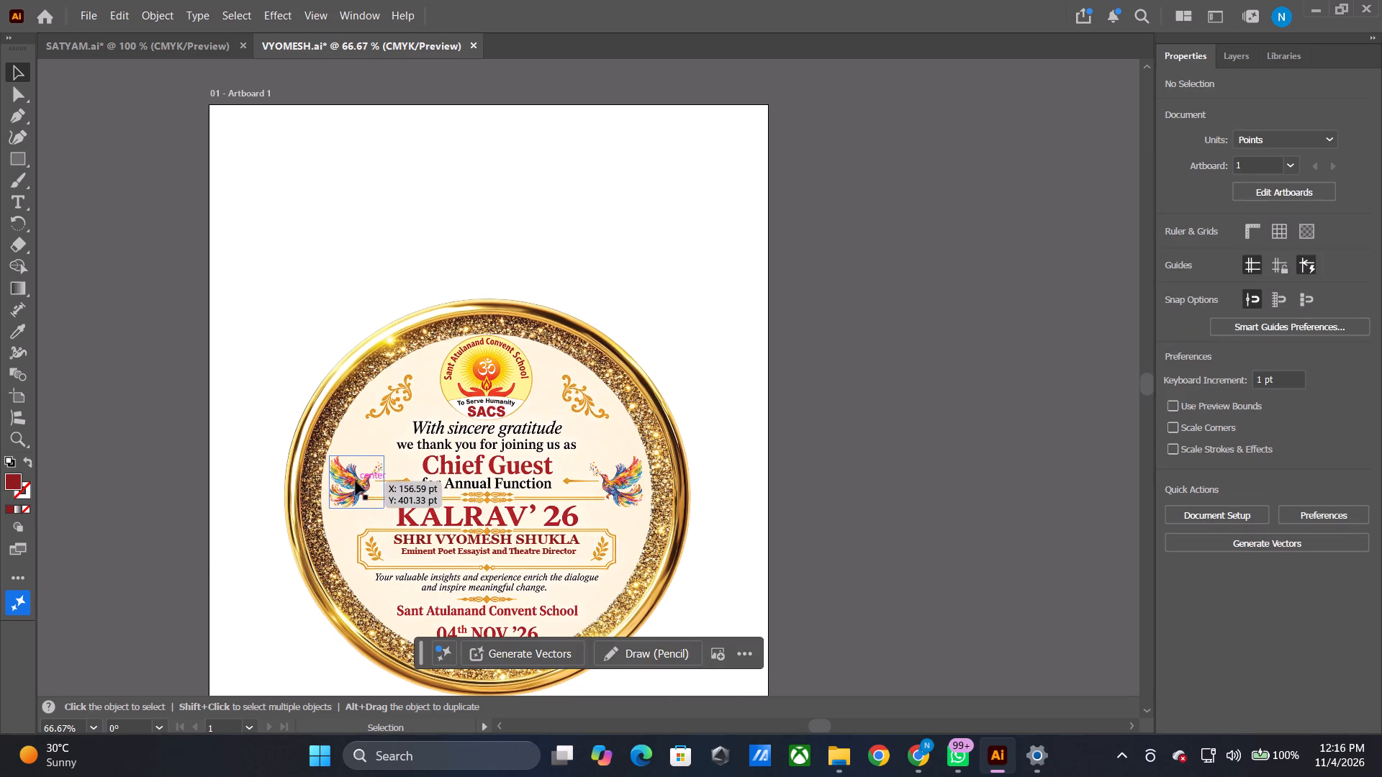
{"action": "left_click", "coordinate": [356, 481]}
{"action": "key", "text": "Right"}
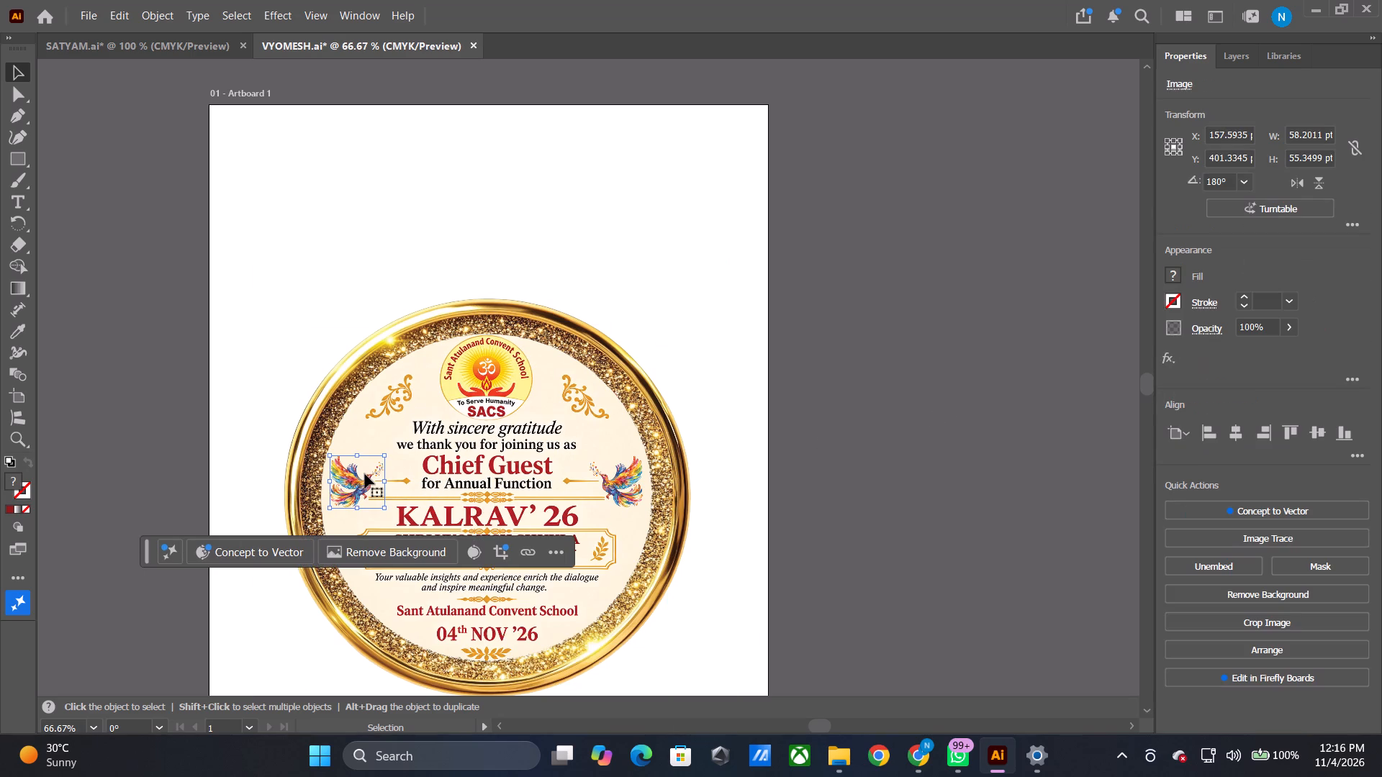
{"action": "left_click", "coordinate": [954, 382]}
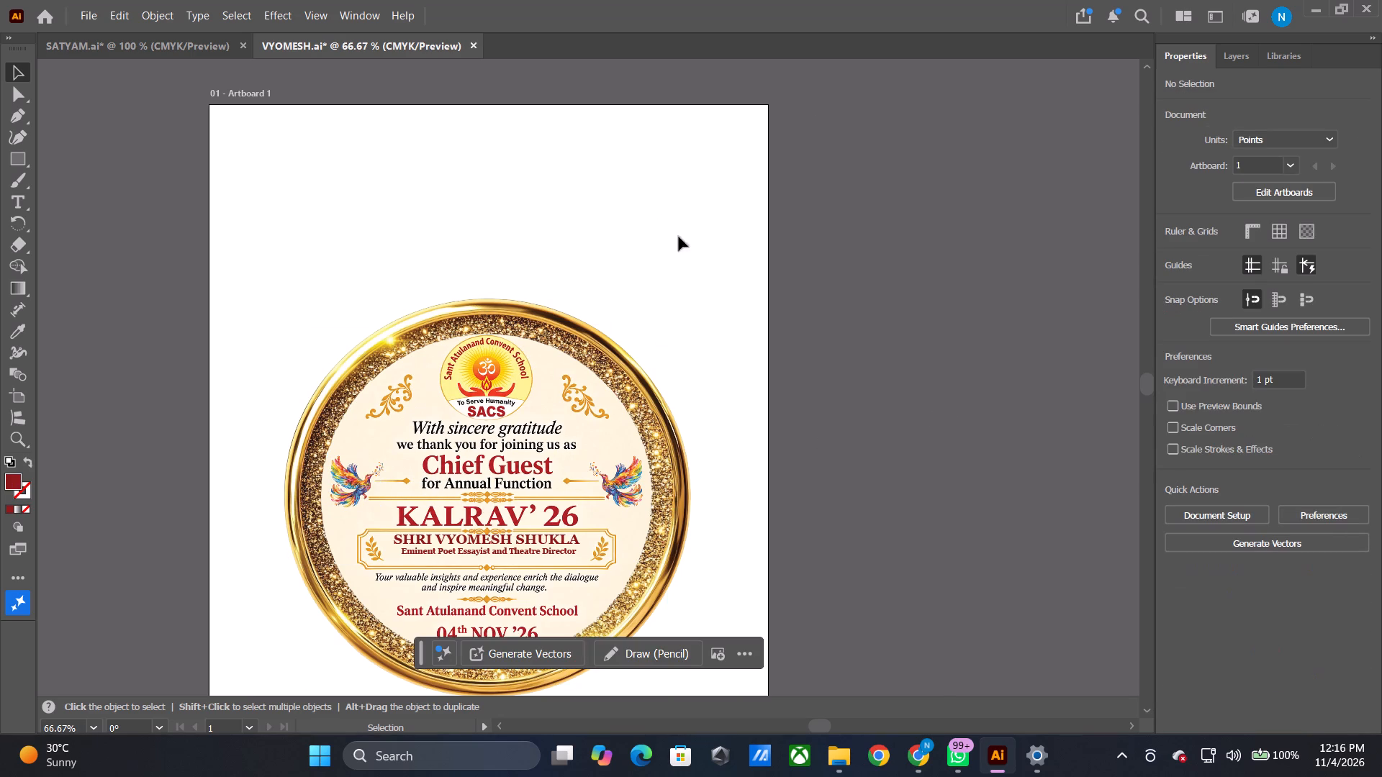
Move the guest's name and designation text down into the ornamental name box, to Y about 473 pt.
{"action": "key", "text": "space"}
{"action": "key", "text": "space"}
{"action": "key", "text": "space"}
{"action": "key", "text": "space"}
{"action": "key", "text": "space"}
{"action": "key", "text": "space"}
{"action": "key", "text": "space"}
{"action": "key", "text": "space"}
{"action": "key", "text": "space"}
{"action": "key", "text": "space"}
{"action": "key", "text": "space"}
{"action": "key", "text": "space"}
{"action": "key", "text": "space"}
{"action": "key", "text": "space"}
{"action": "key", "text": "space"}
{"action": "key", "text": "space"}
{"action": "key", "text": "space"}
{"action": "key", "text": "space"}
{"action": "key", "text": "space"}
{"action": "key", "text": "space"}
{"action": "left_click_drag", "start_coordinate": [667, 300], "coordinate": [672, 141]}
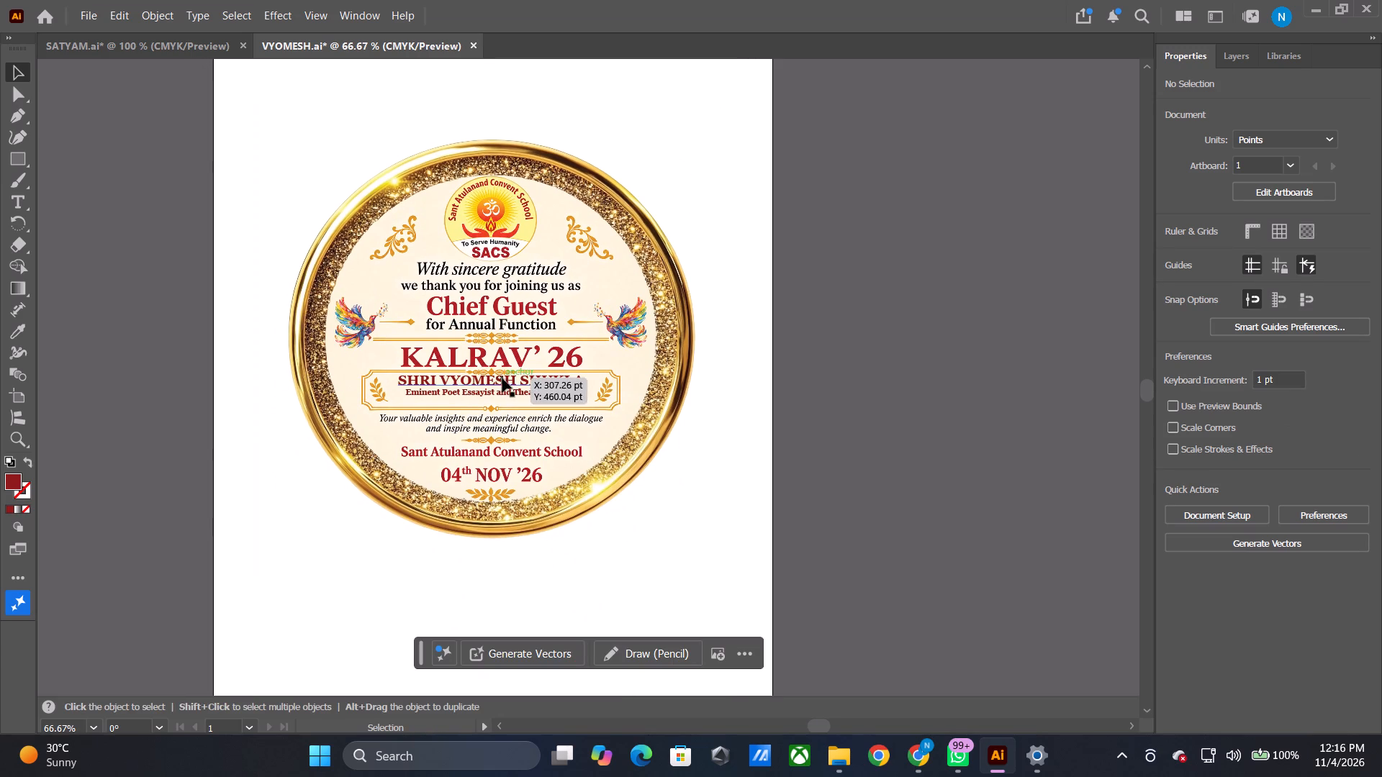
{"action": "left_click", "coordinate": [502, 381]}
{"action": "left_click", "coordinate": [508, 392], "text": "shift"}
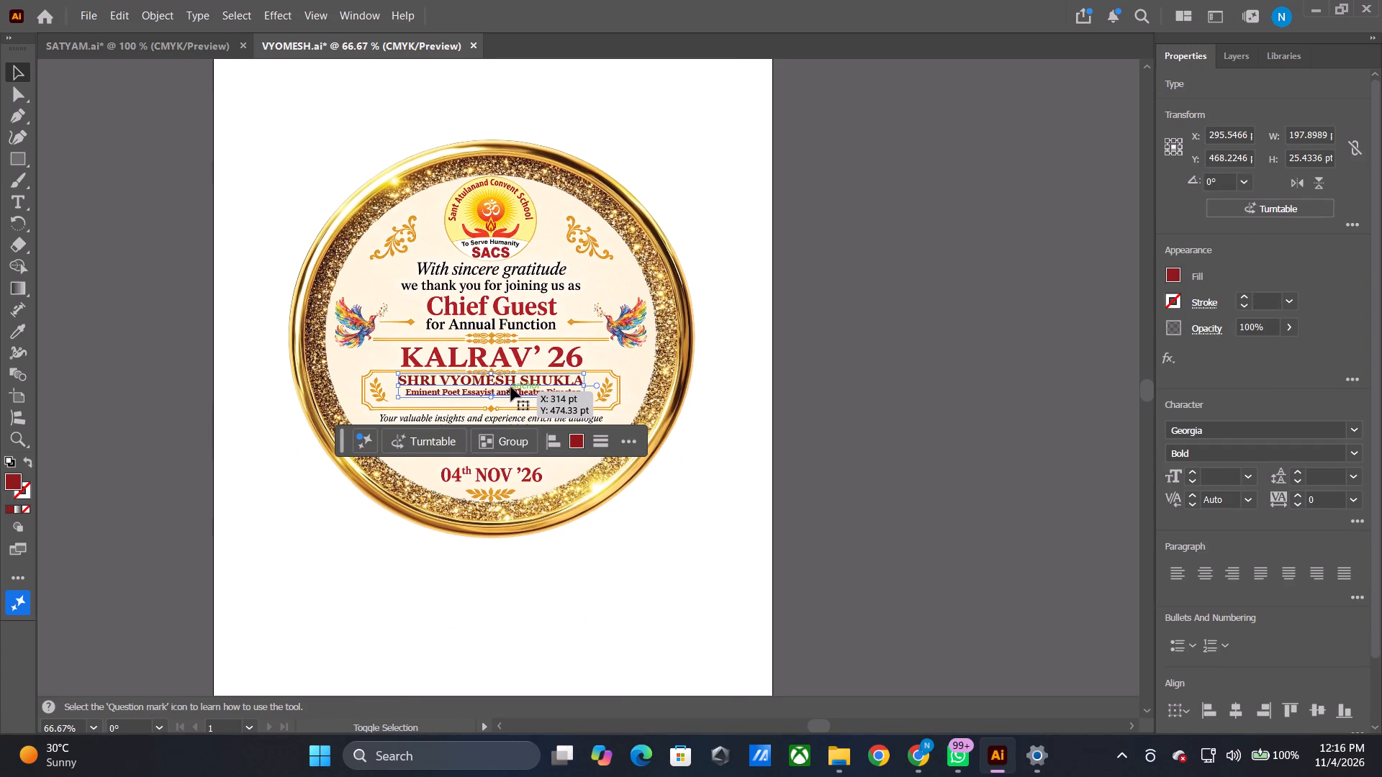
{"action": "key", "text": "Down"}
{"action": "key", "text": "Down"}
{"action": "key", "text": "Down"}
{"action": "key", "text": "Down"}
{"action": "key", "text": "Down"}
{"action": "key", "text": "Down"}
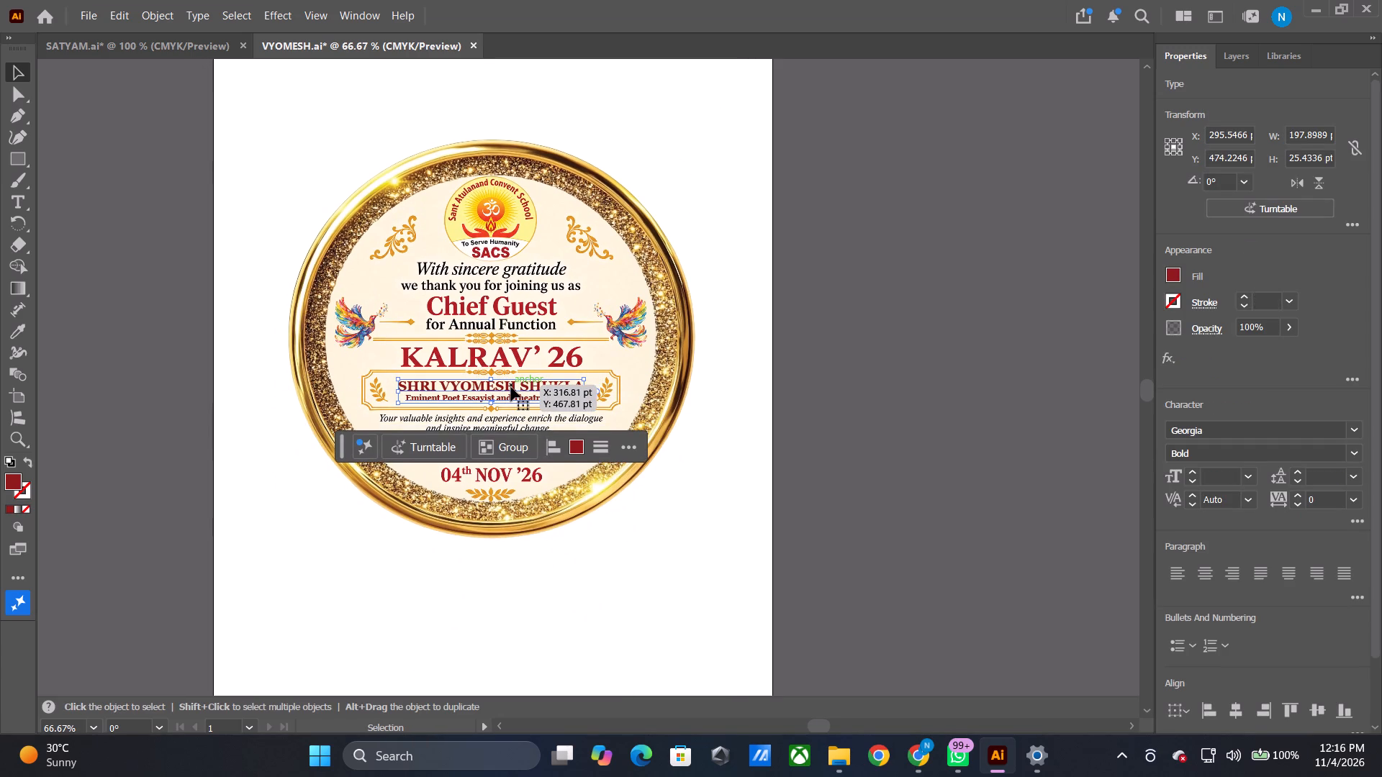
{"action": "key", "text": "Up"}
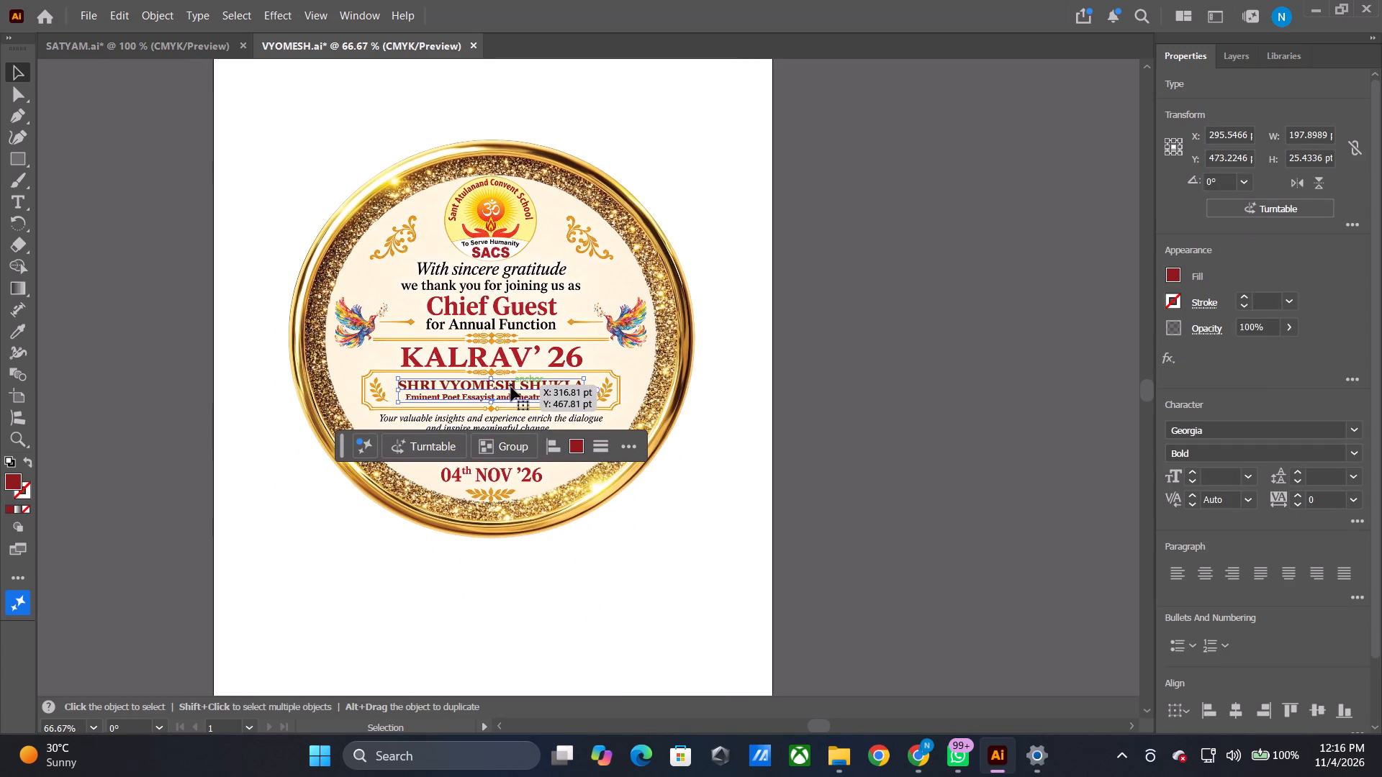
{"action": "left_click", "coordinate": [957, 266]}
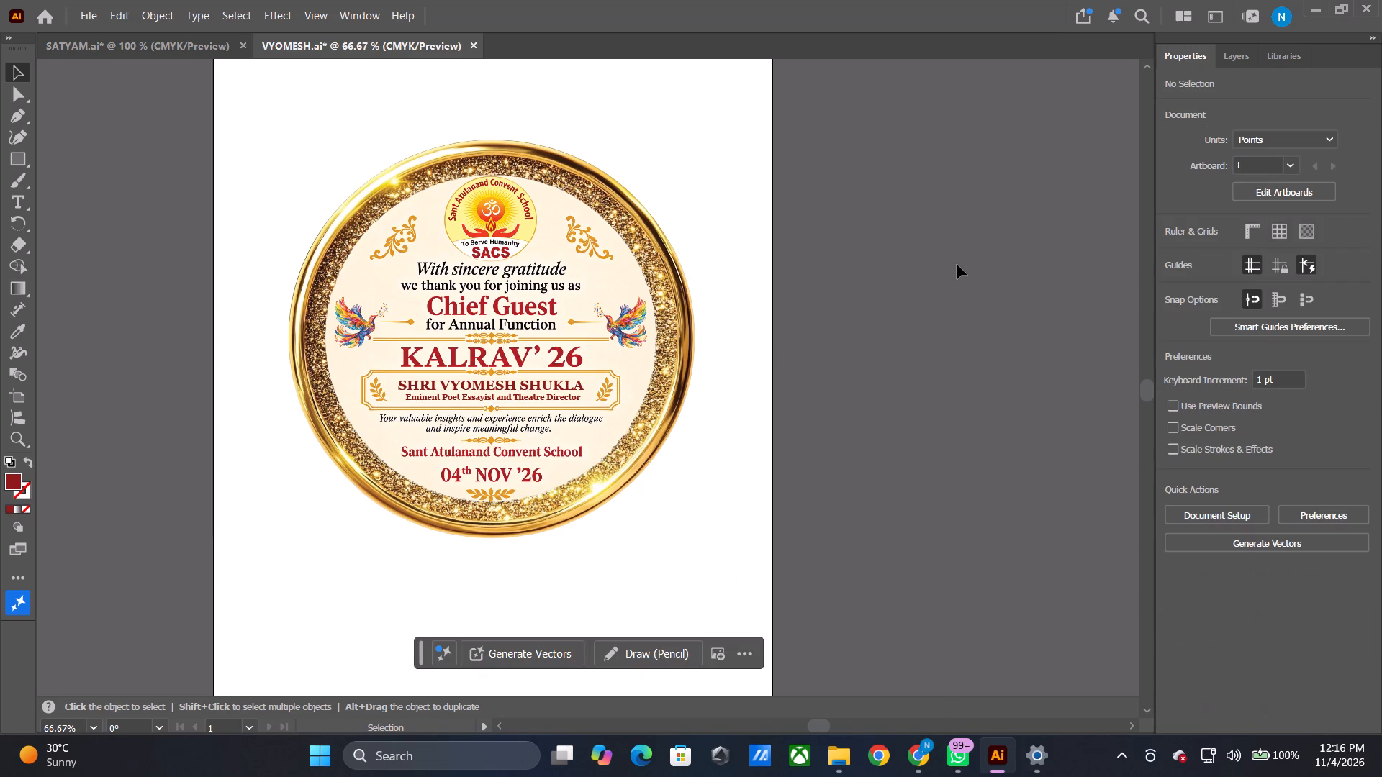
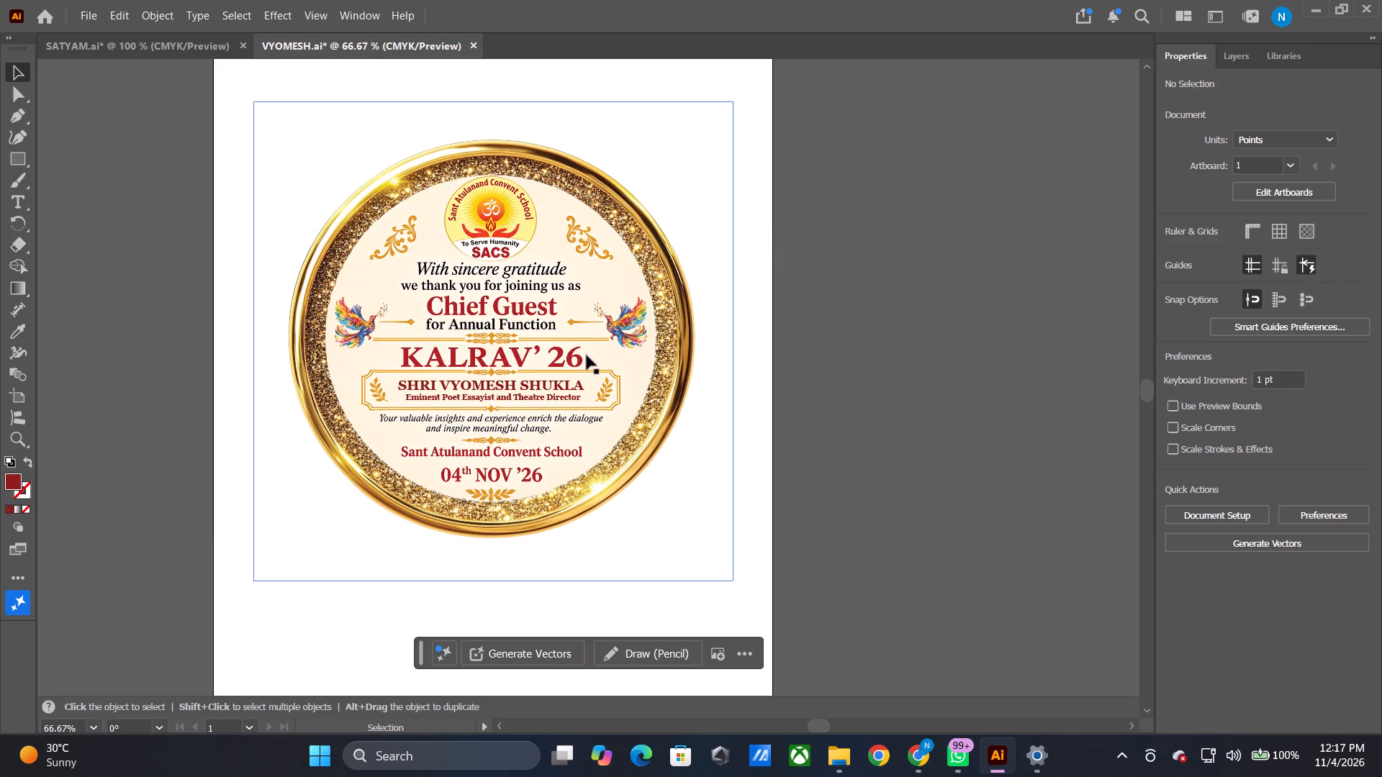
Copy the badge image from beneath the gold frame in VYOMESH.ai and put it back behind the frame.
{"action": "left_click", "coordinate": [596, 281]}
{"action": "left_click", "coordinate": [610, 191]}
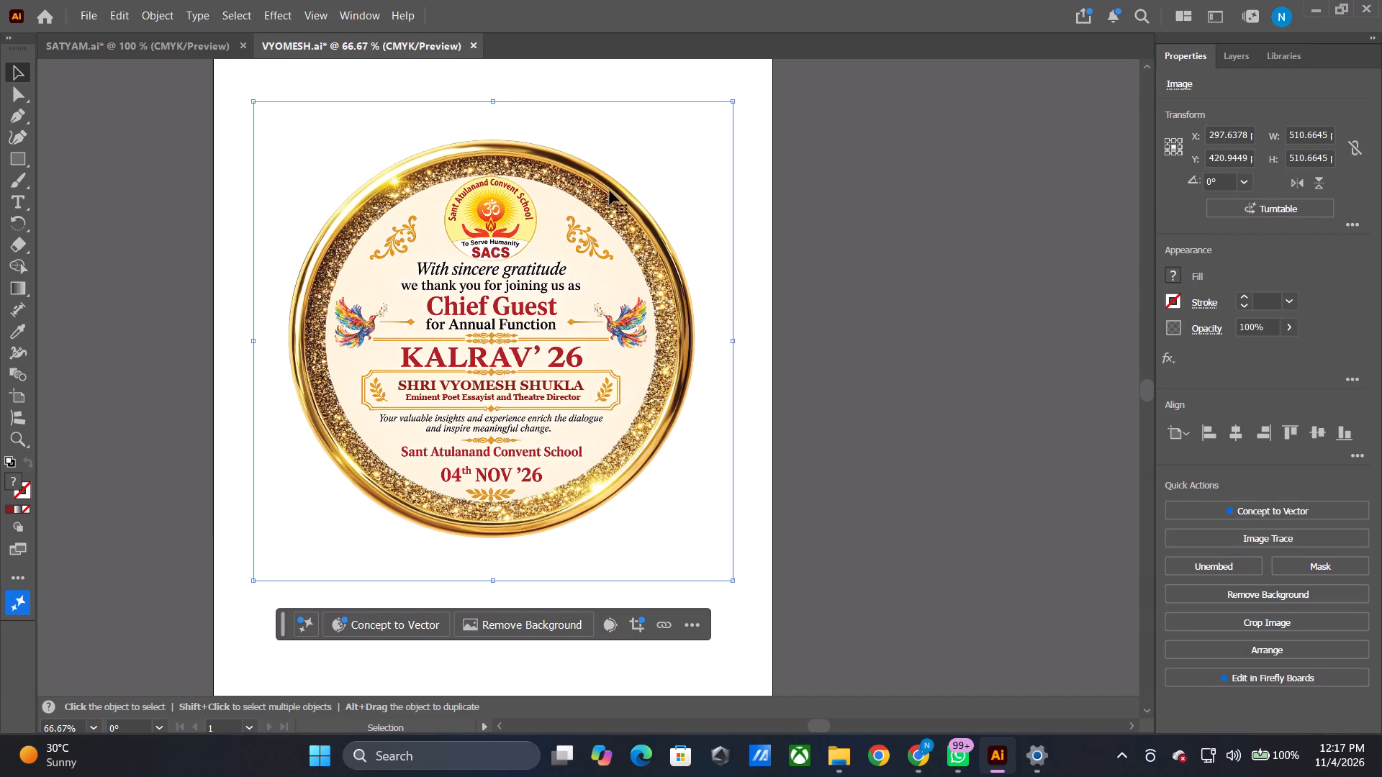
{"action": "key", "text": "ctrl+bracketleft"}
{"action": "key", "text": "ctrl+bracketleft"}
{"action": "key", "text": "ctrl+bracketleft"}
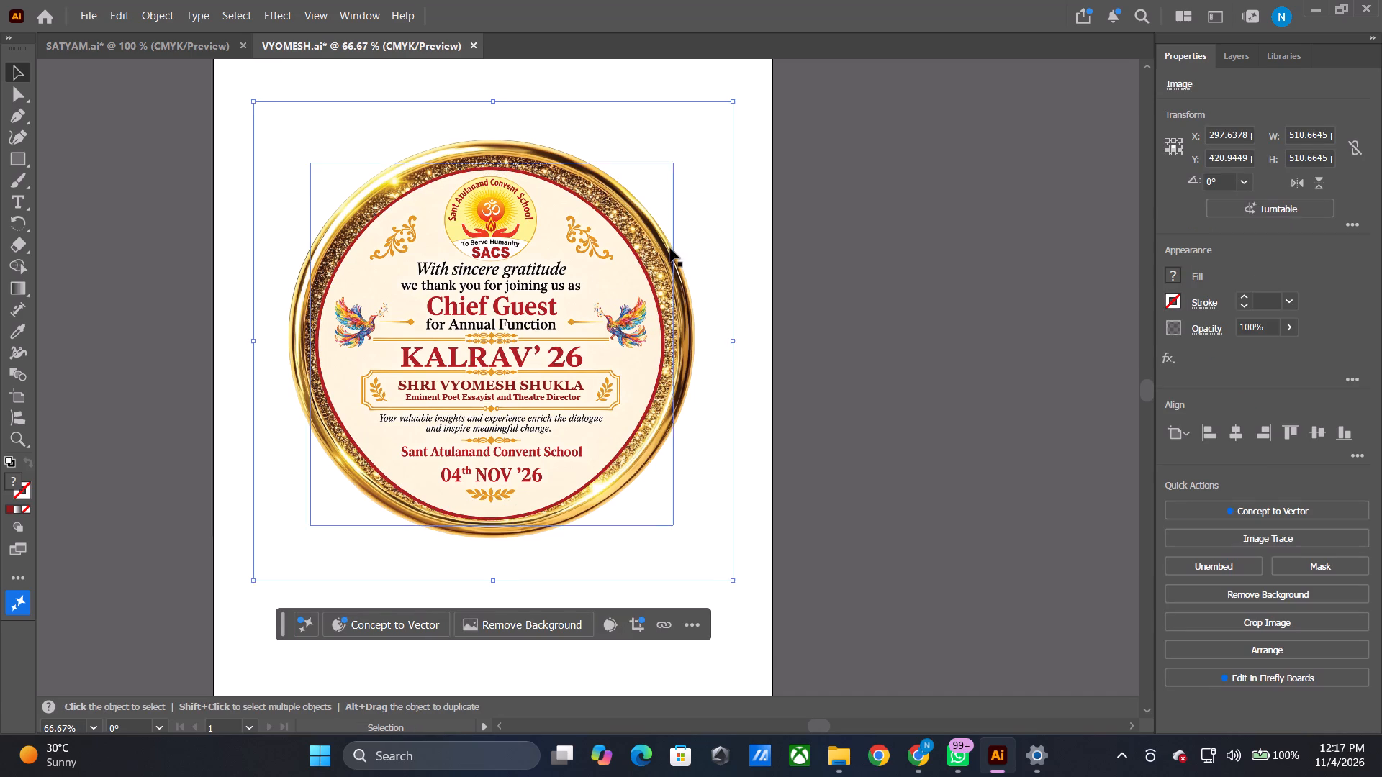
{"action": "left_click", "coordinate": [630, 281]}
{"action": "key", "text": "ctrl+c"}
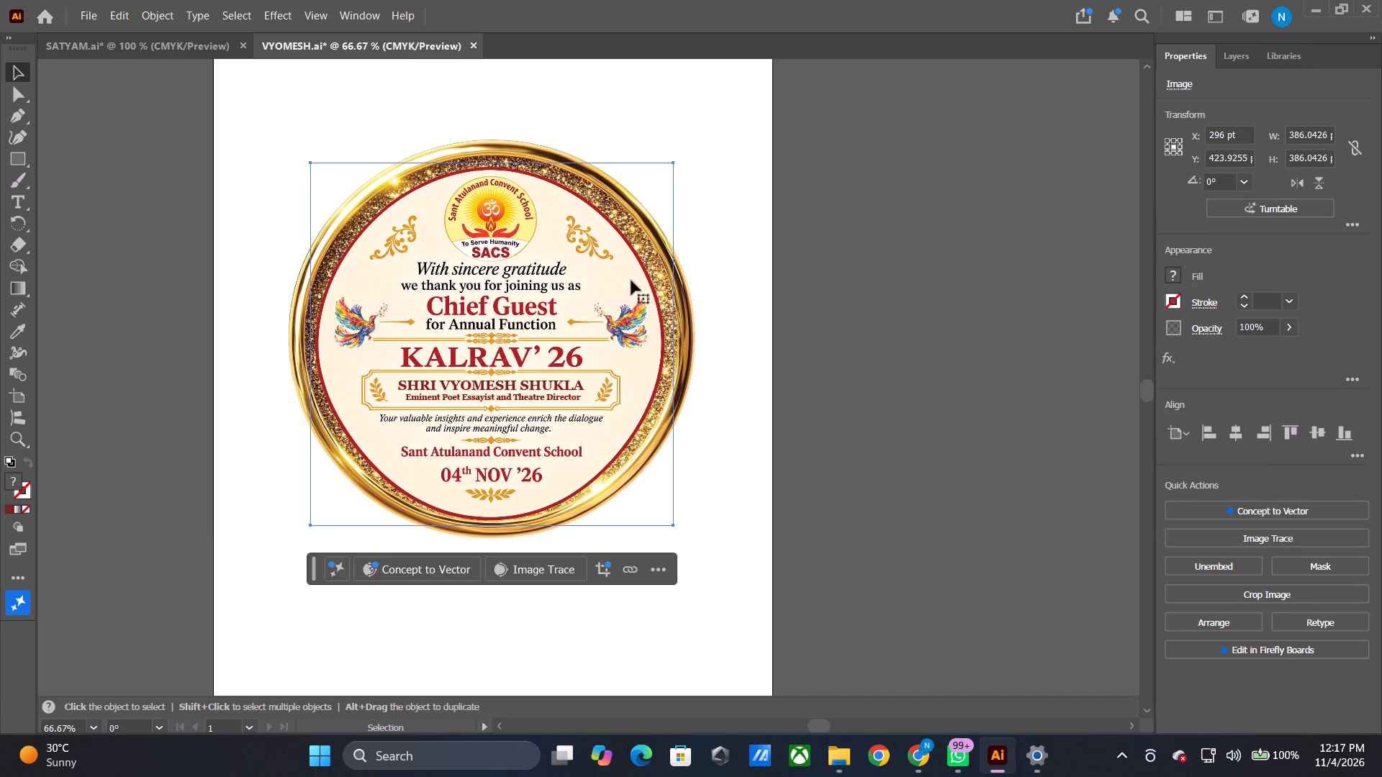
{"action": "key", "text": "ctrl+bracketleft"}
{"action": "key", "text": "ctrl+bracketleft"}
{"action": "key", "text": "ctrl+bracketleft"}
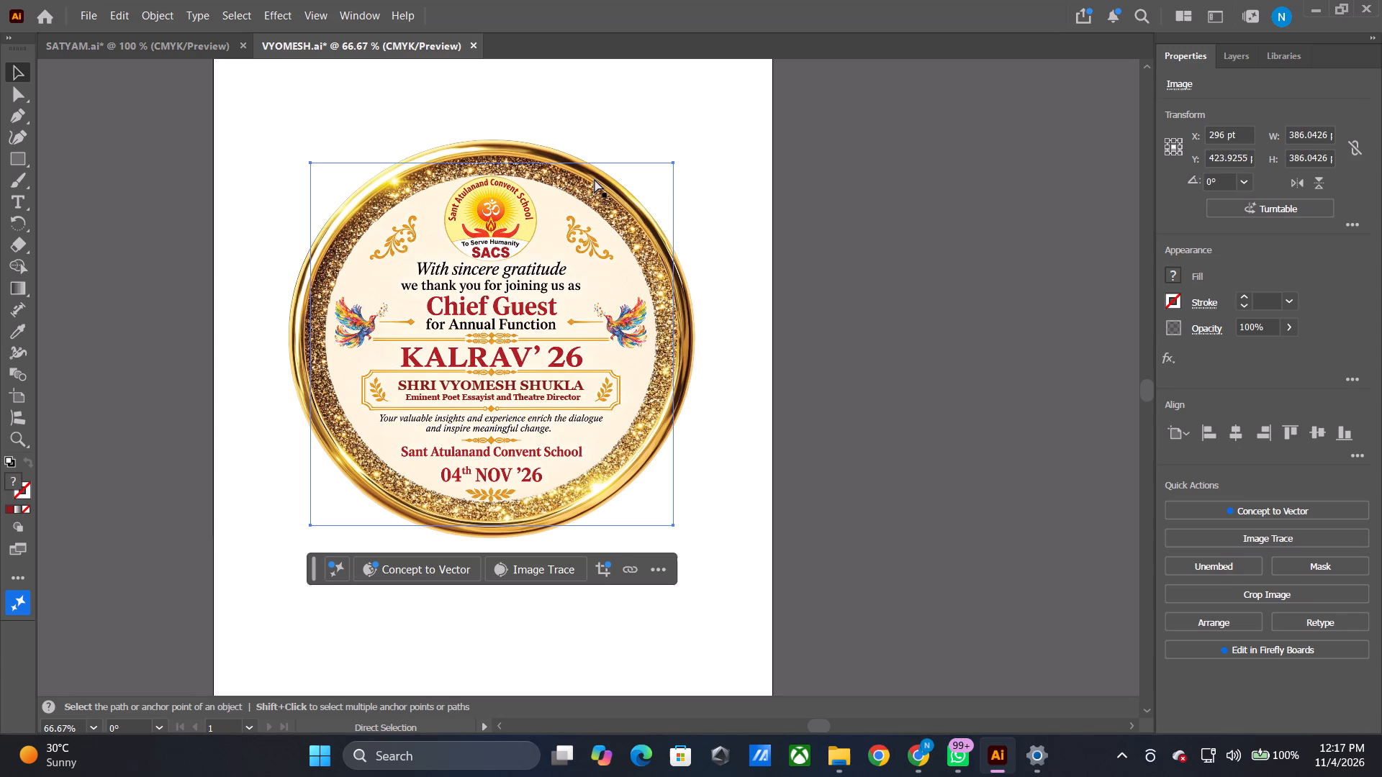
{"action": "left_click", "coordinate": [953, 256]}
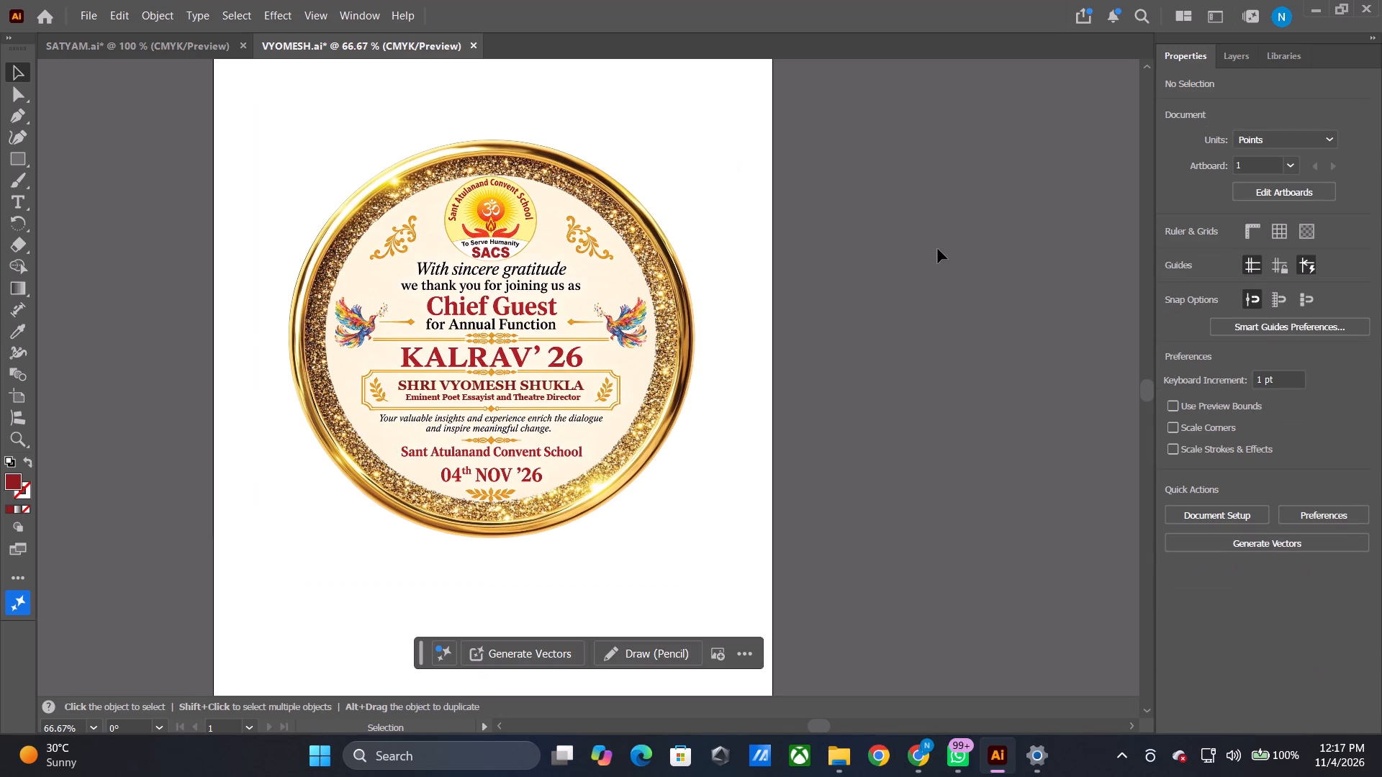
Paste the badge image into SATYAM.ai and place it over the gold frame at X about 298 pt, Y about 423 pt.
{"action": "left_click", "coordinate": [181, 47]}
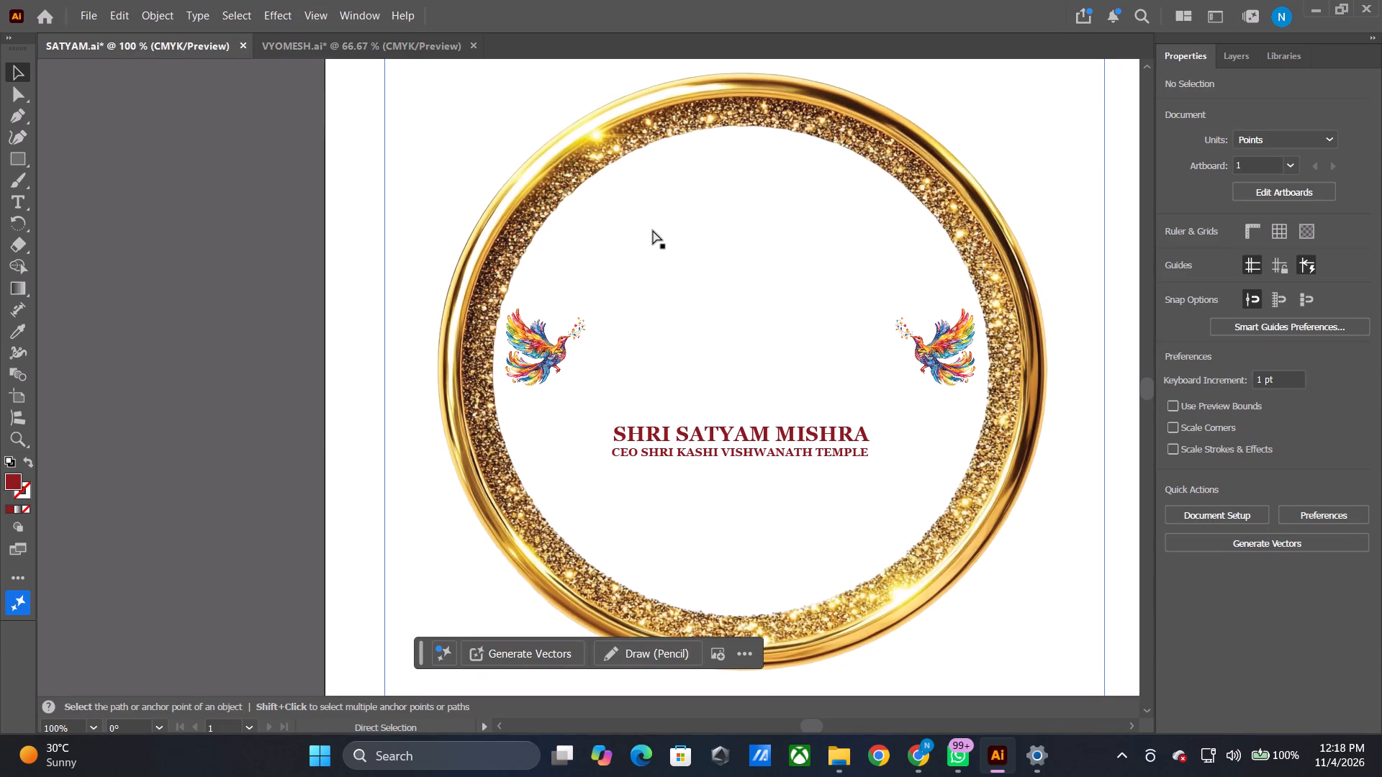
{"action": "key", "text": "ctrl+v"}
{"action": "left_click_drag", "start_coordinate": [651, 230], "coordinate": [687, 242]}
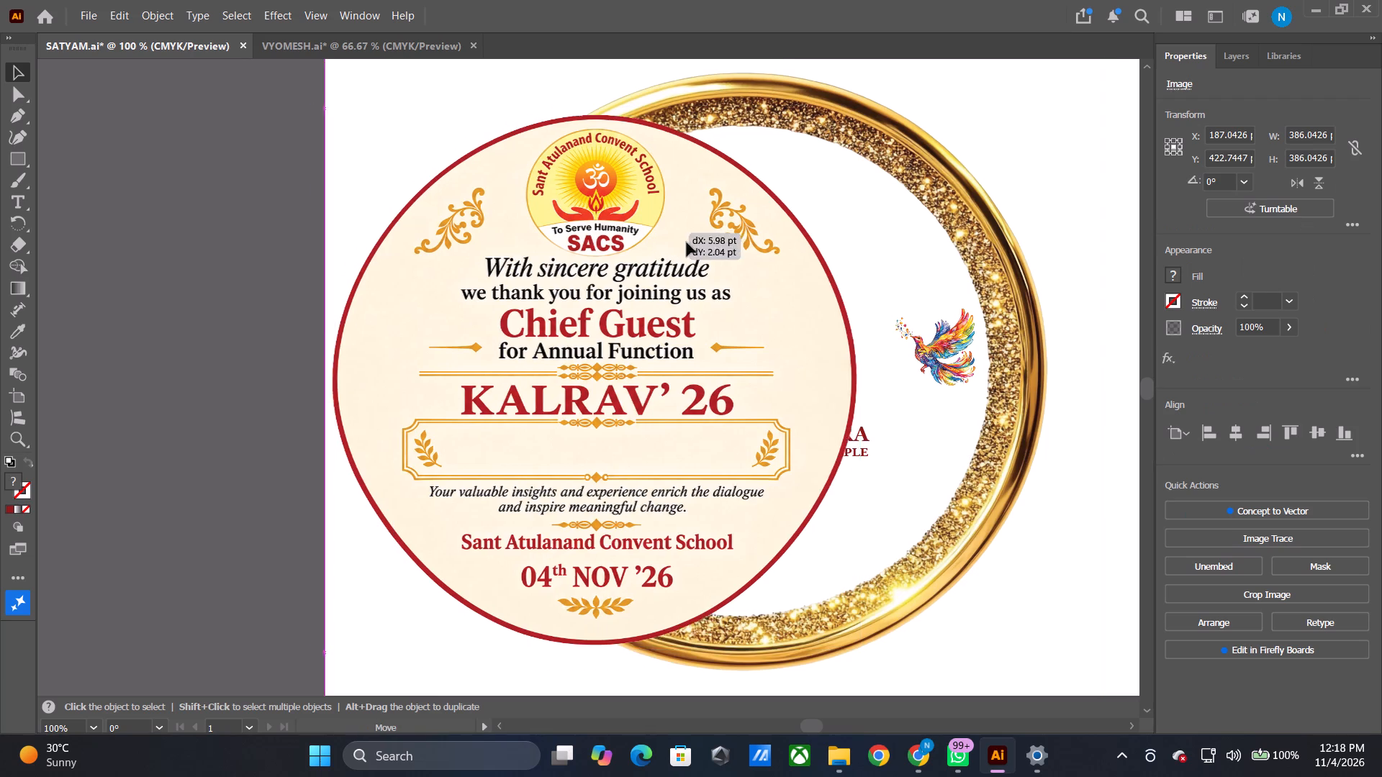
{"action": "left_click_drag", "start_coordinate": [687, 242], "coordinate": [809, 231]}
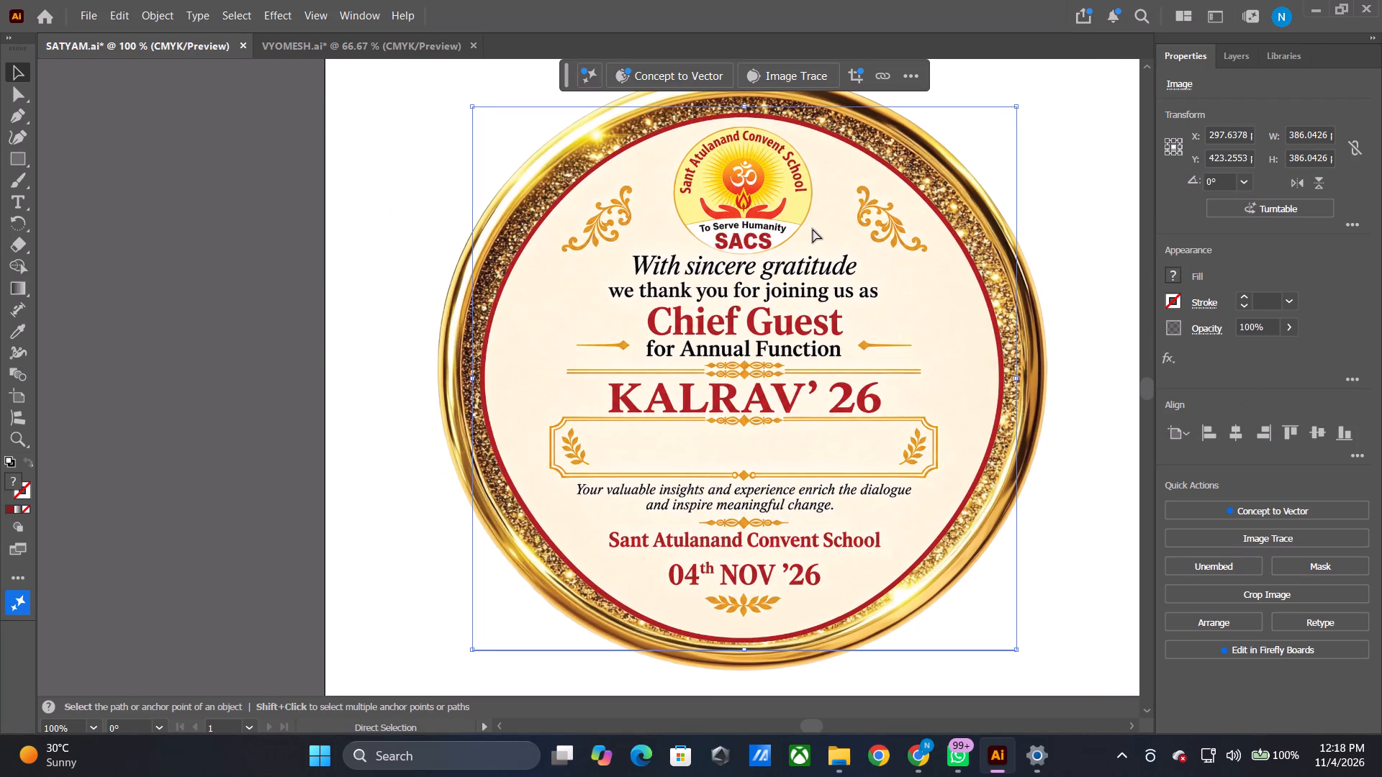
Send the badge image backward behind the gold frame, the two birds and the guest's name text.
{"action": "key", "text": "ctrl+bracketleft"}
{"action": "key", "text": "ctrl+bracketleft"}
{"action": "key", "text": "ctrl+bracketleft"}
{"action": "key", "text": "ctrl+bracketleft"}
{"action": "key", "text": "ctrl+bracketleft"}
{"action": "key", "text": "ctrl+bracketleft"}
{"action": "key", "text": "ctrl+bracketleft"}
{"action": "key", "text": "ctrl+bracketleft"}
{"action": "key", "text": "ctrl+bracketleft"}
{"action": "key", "text": "ctrl+bracketleft"}
{"action": "key", "text": "ctrl+bracketleft"}
{"action": "key", "text": "ctrl+bracketleft"}
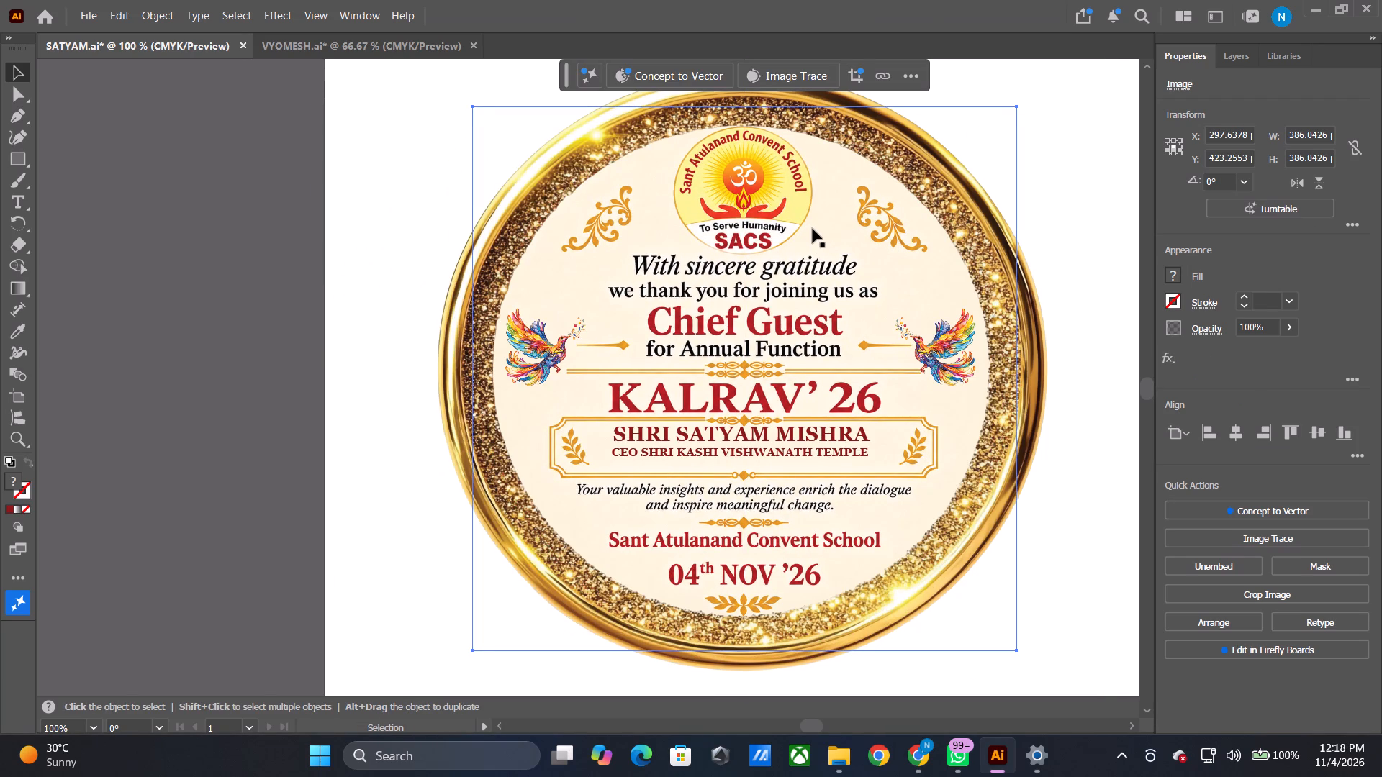
Nudge the badge image down 1 pt within the gold frame, to Y about 424 pt.
{"action": "key", "text": "Down"}
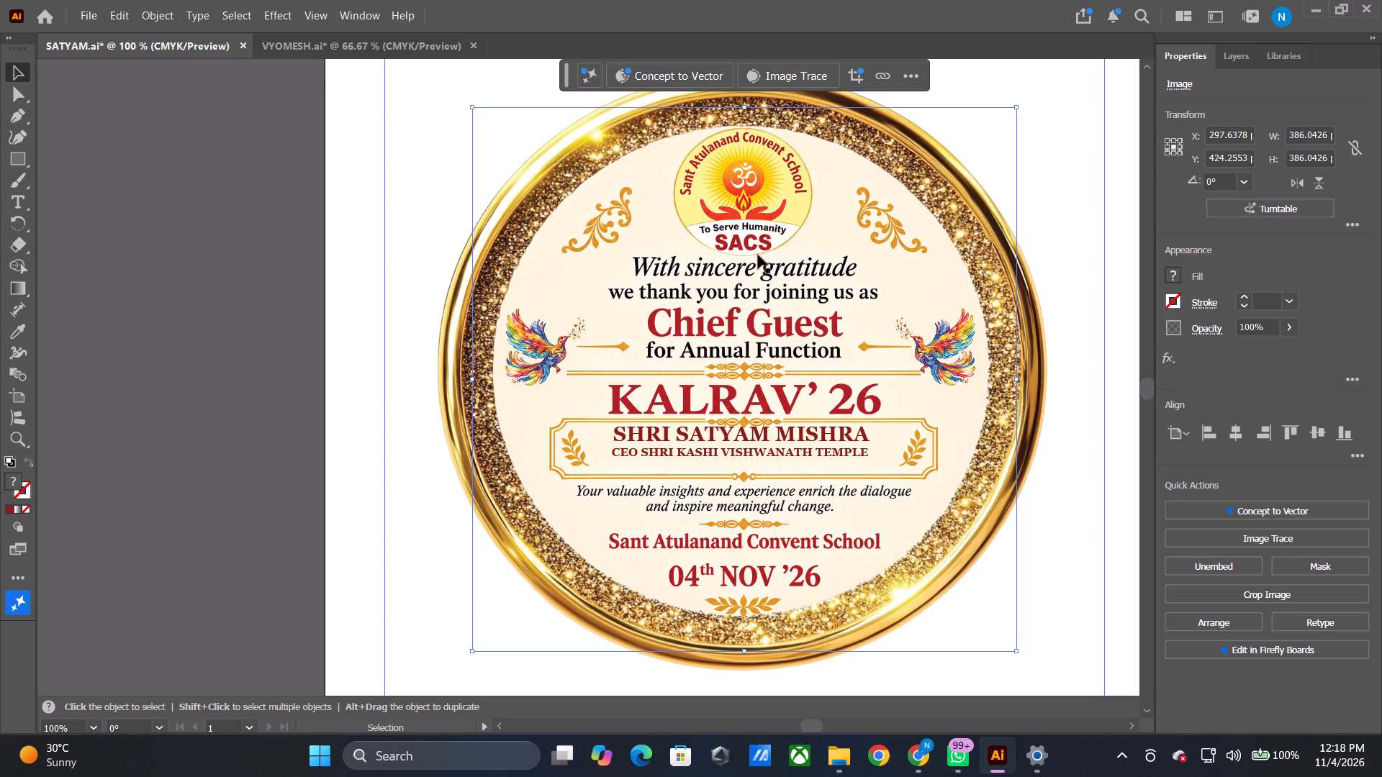
Nudge the left bird inward to X about 159 pt.
{"action": "left_click", "coordinate": [547, 338]}
{"action": "key", "text": "Right"}
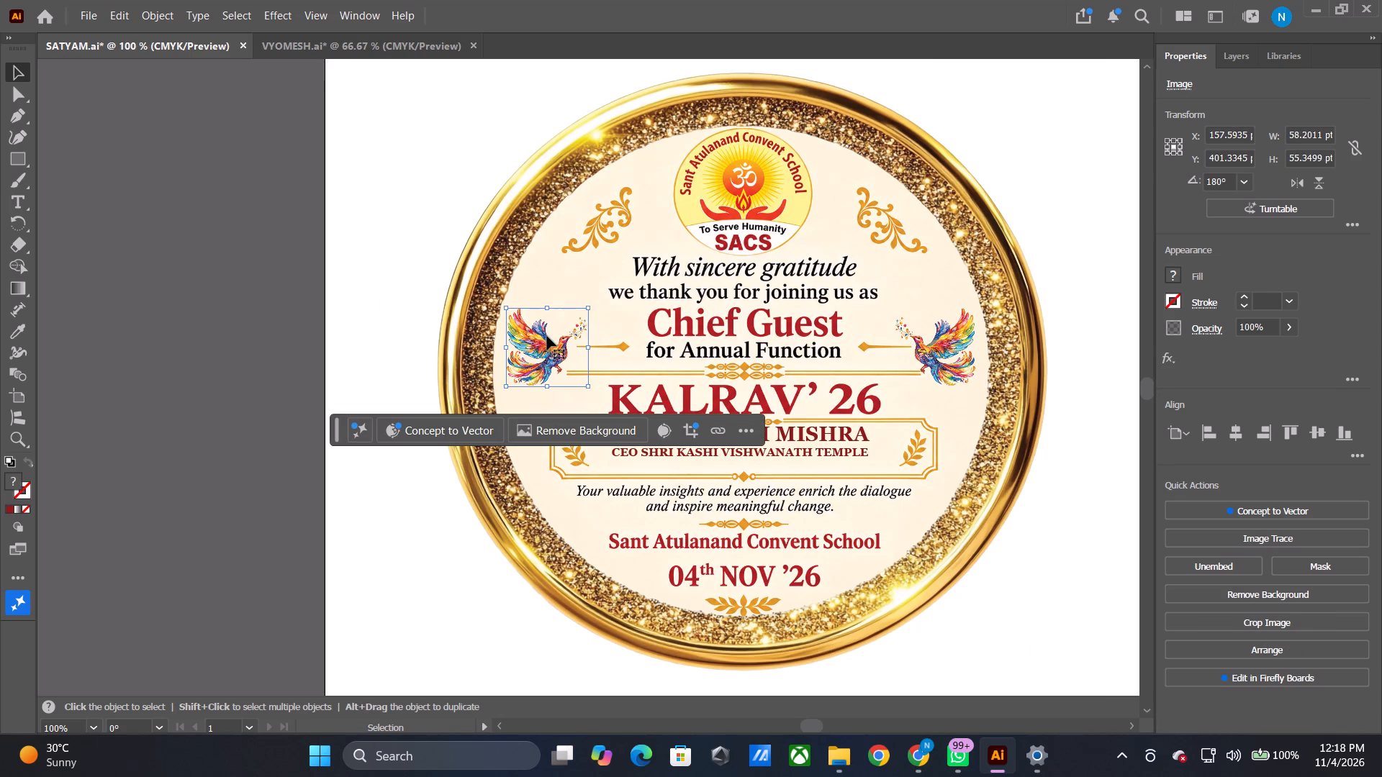
{"action": "key", "text": "Right"}
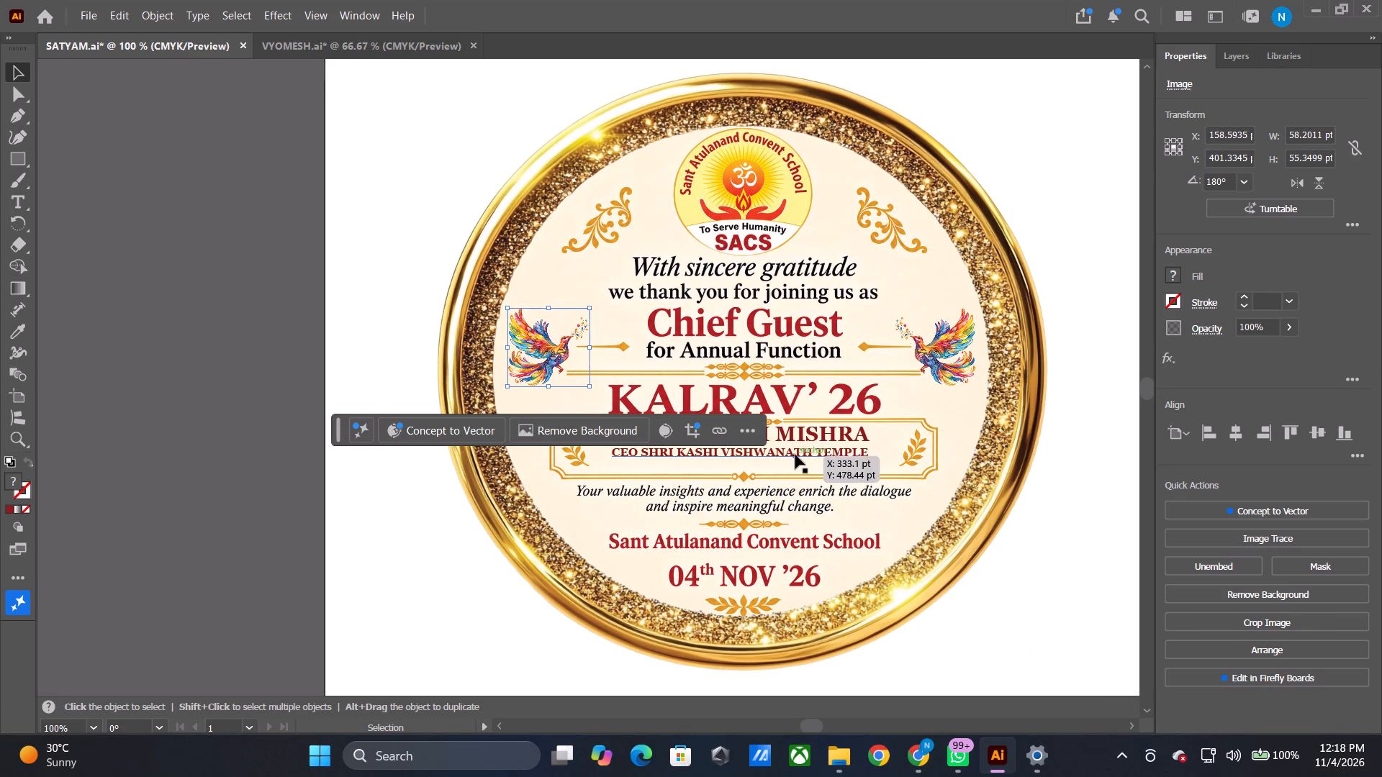
Move the guest's name and designation text down into the ornamental name box, to Y about 474 pt.
{"action": "left_click", "coordinate": [795, 455]}
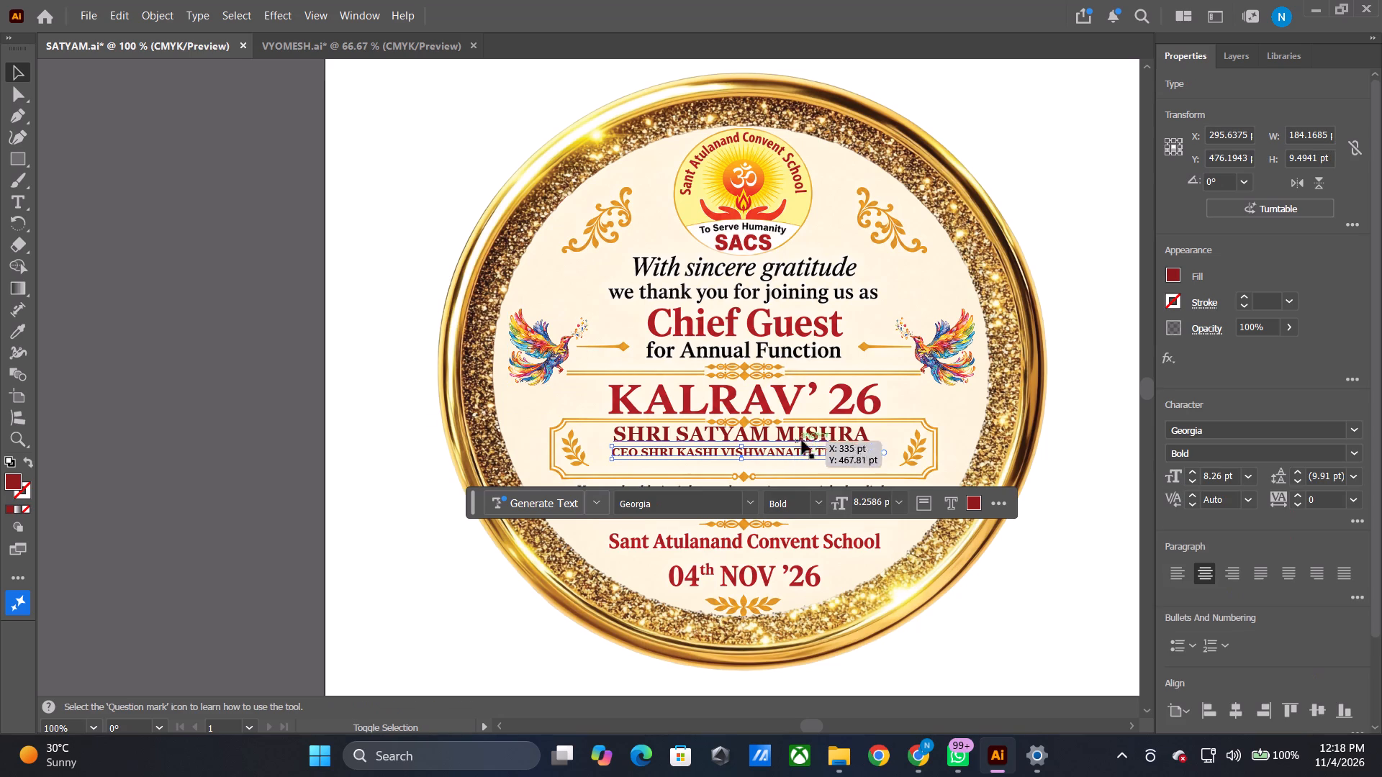
{"action": "left_click", "coordinate": [809, 432], "text": "shift"}
{"action": "key", "text": "Down"}
{"action": "key", "text": "Down"}
{"action": "key", "text": "Down"}
{"action": "key", "text": "Down"}
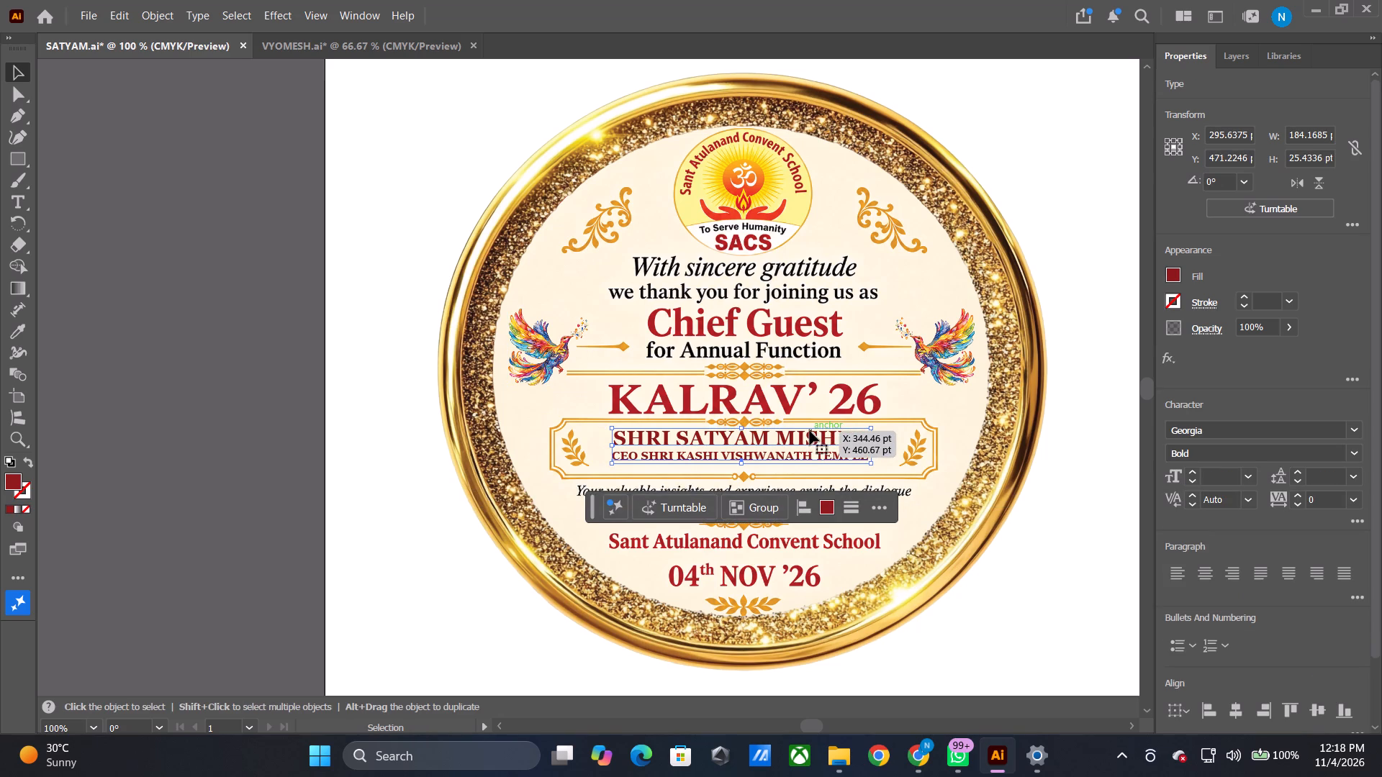
{"action": "key", "text": "Down"}
{"action": "key", "text": "Down"}
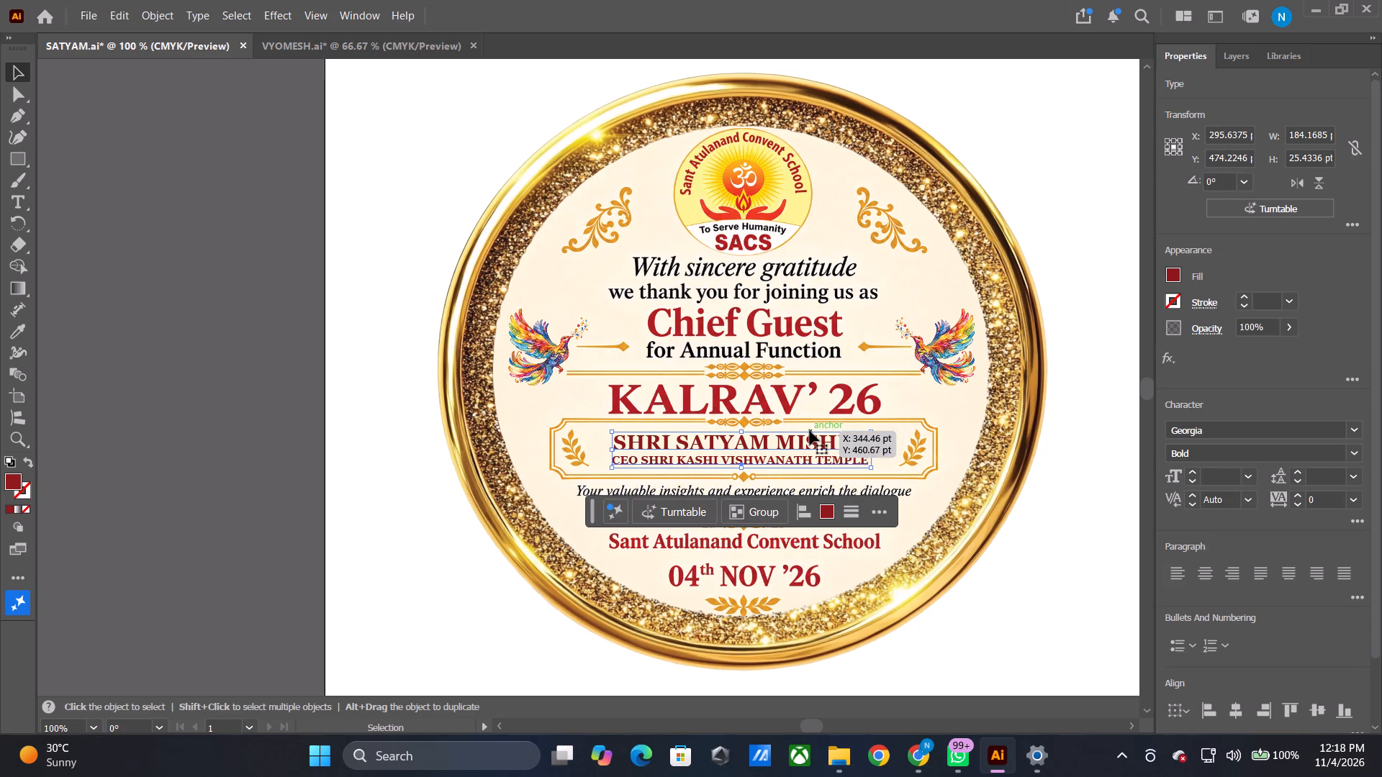
{"action": "key", "text": "Up"}
{"action": "key", "text": "Down"}
{"action": "key", "text": "Up"}
{"action": "key", "text": "Down"}
{"action": "left_click", "coordinate": [227, 173]}
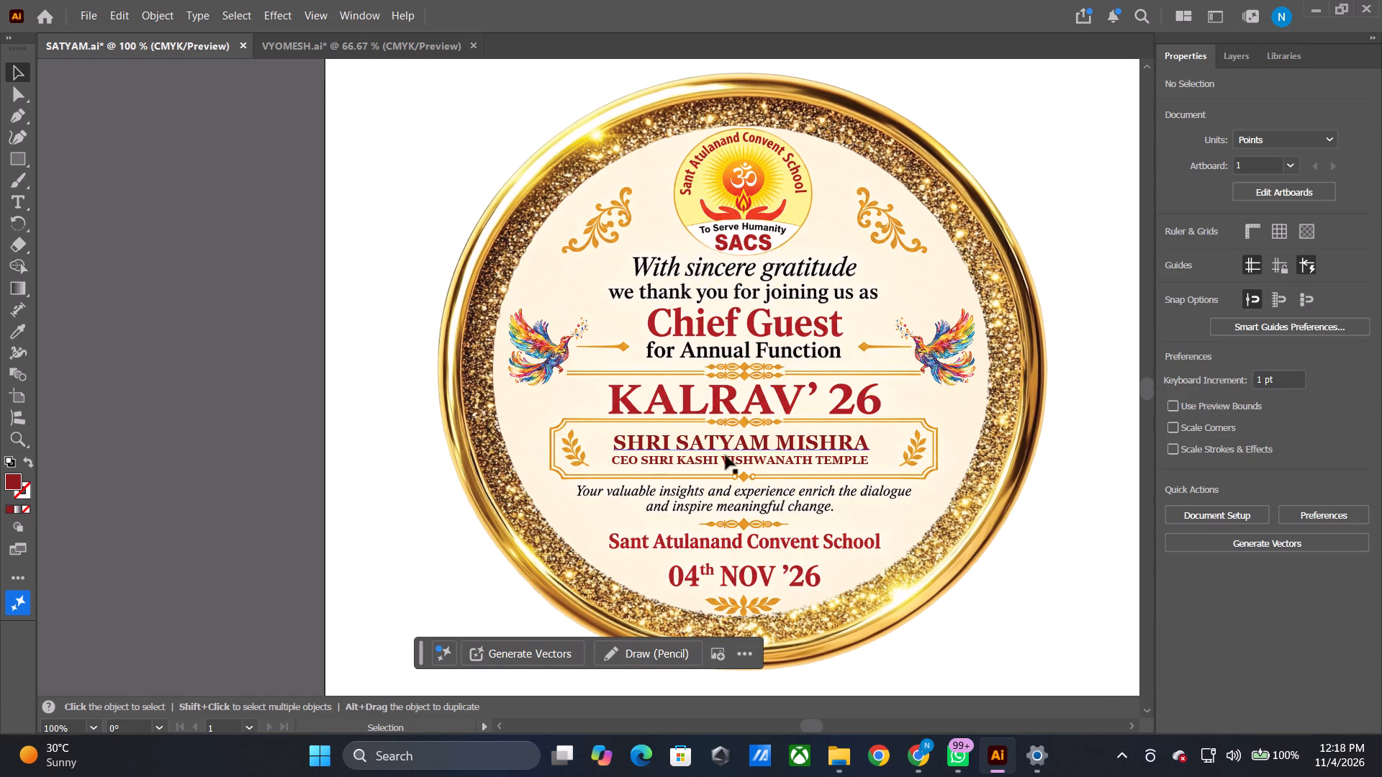
Enlarge the guest's name and designation text proportionally to about 205 pt wide and 28 pt high.
{"action": "scroll", "coordinate": [804, 478], "scroll_direction": "up", "scroll_amount": 1, "text": "alt+shift"}
{"action": "left_click", "coordinate": [797, 454]}
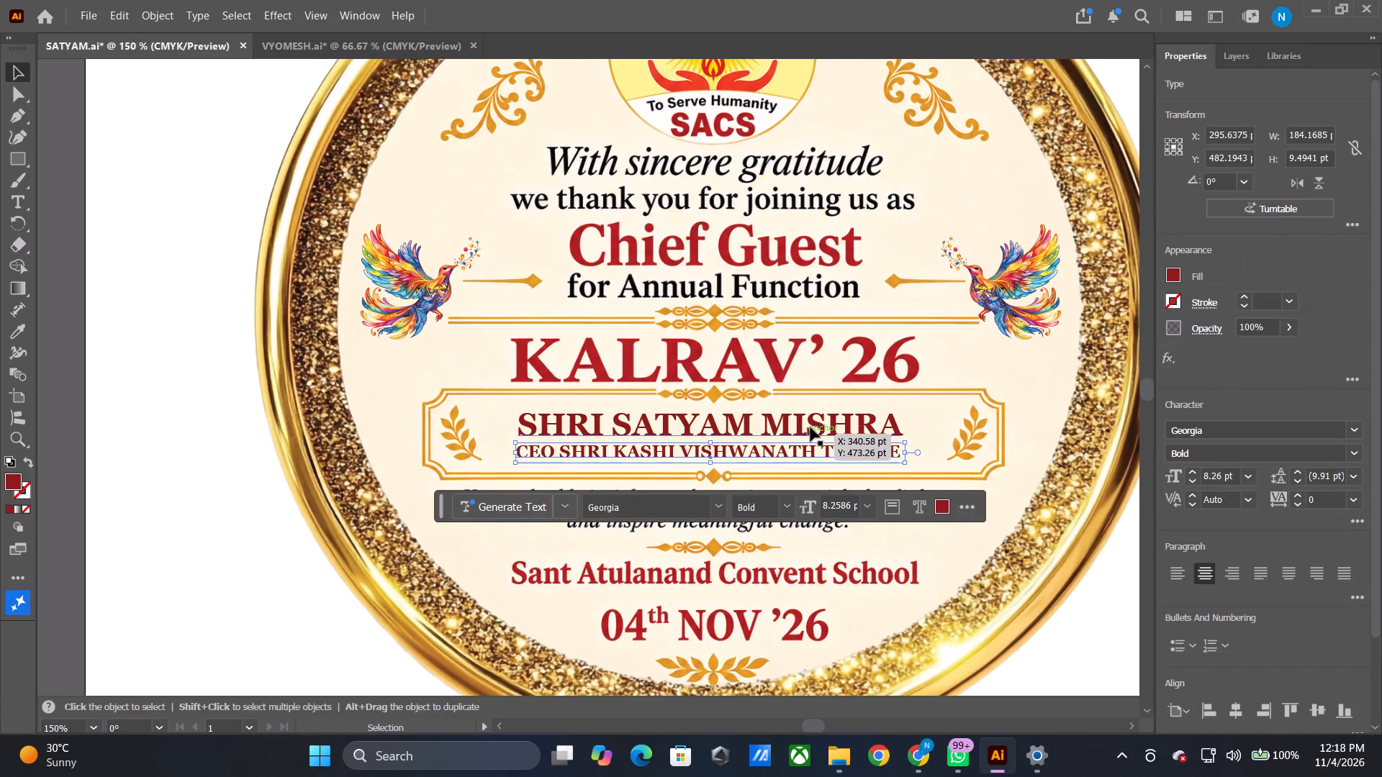
{"action": "left_click", "coordinate": [811, 426], "text": "shift"}
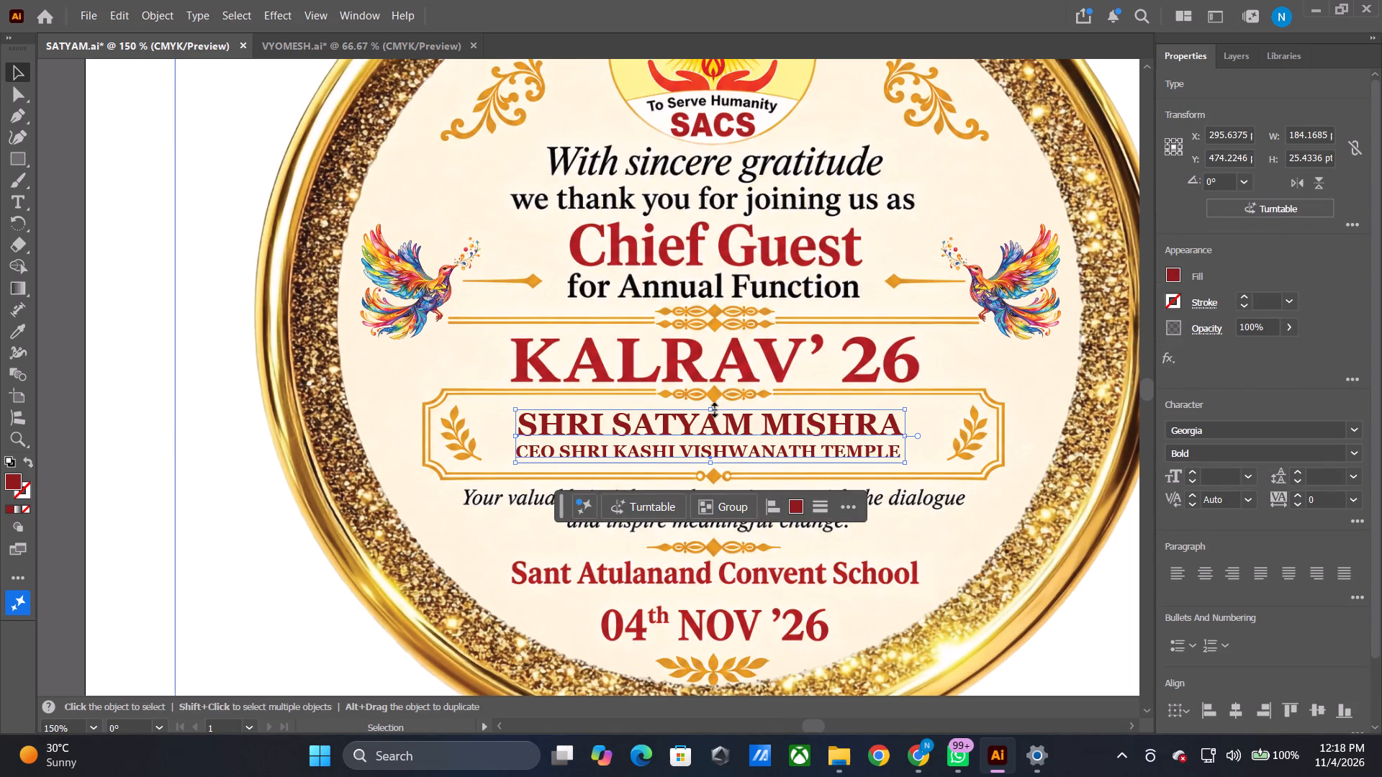
{"action": "left_click", "coordinate": [712, 407], "text": "shift"}
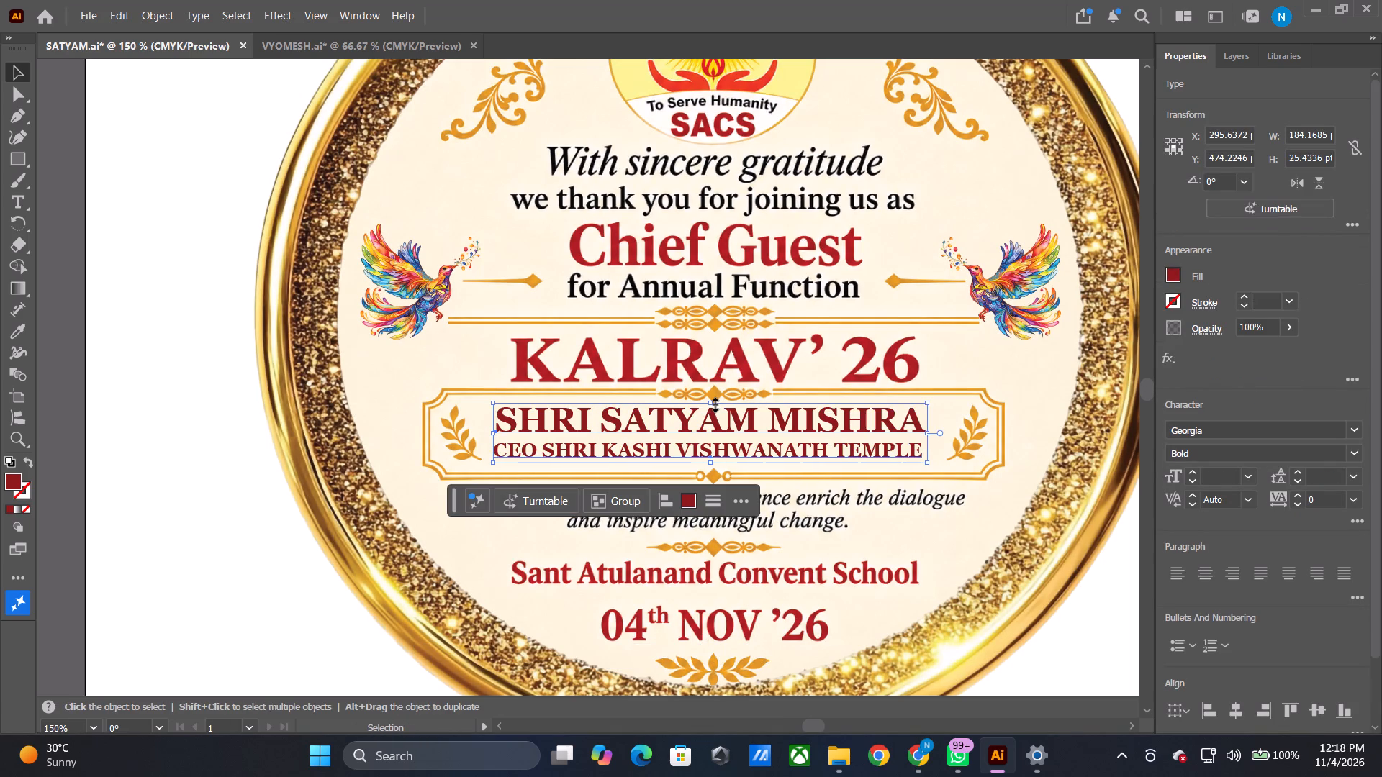
Center the enlarged name and designation text in the ornamental box at X about 298 pt, Y about 475 pt.
{"action": "key", "text": "Down"}
{"action": "key", "text": "Down"}
{"action": "key", "text": "Right"}
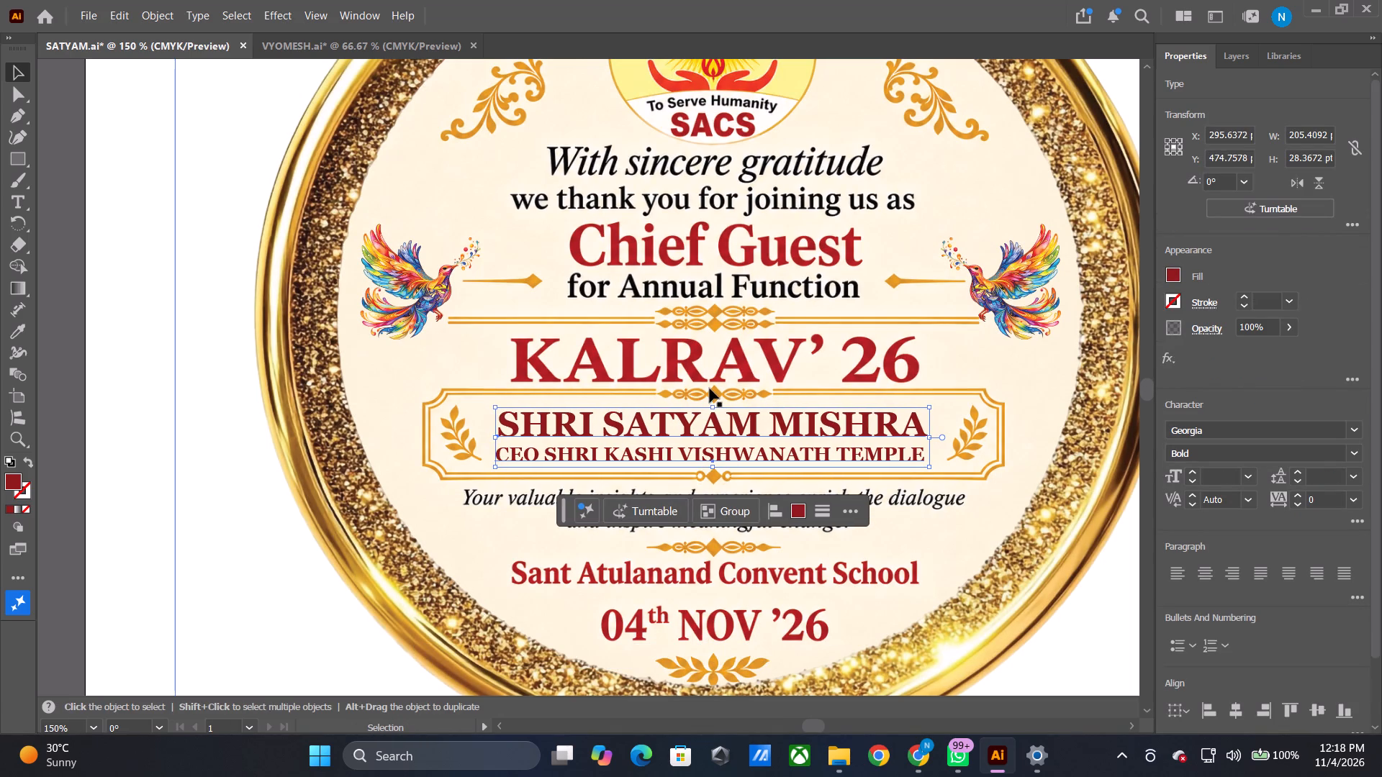
{"action": "key", "text": "Right"}
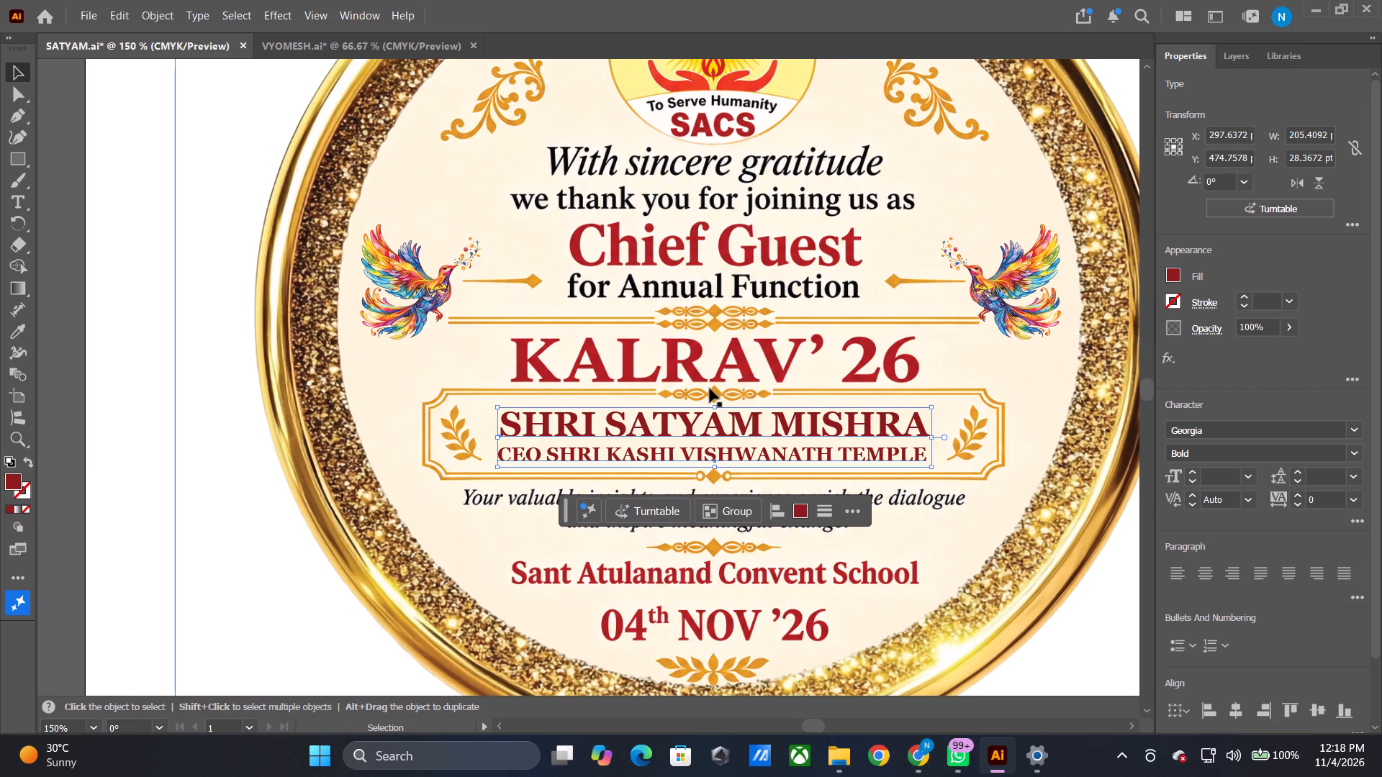
{"action": "left_click", "coordinate": [78, 224]}
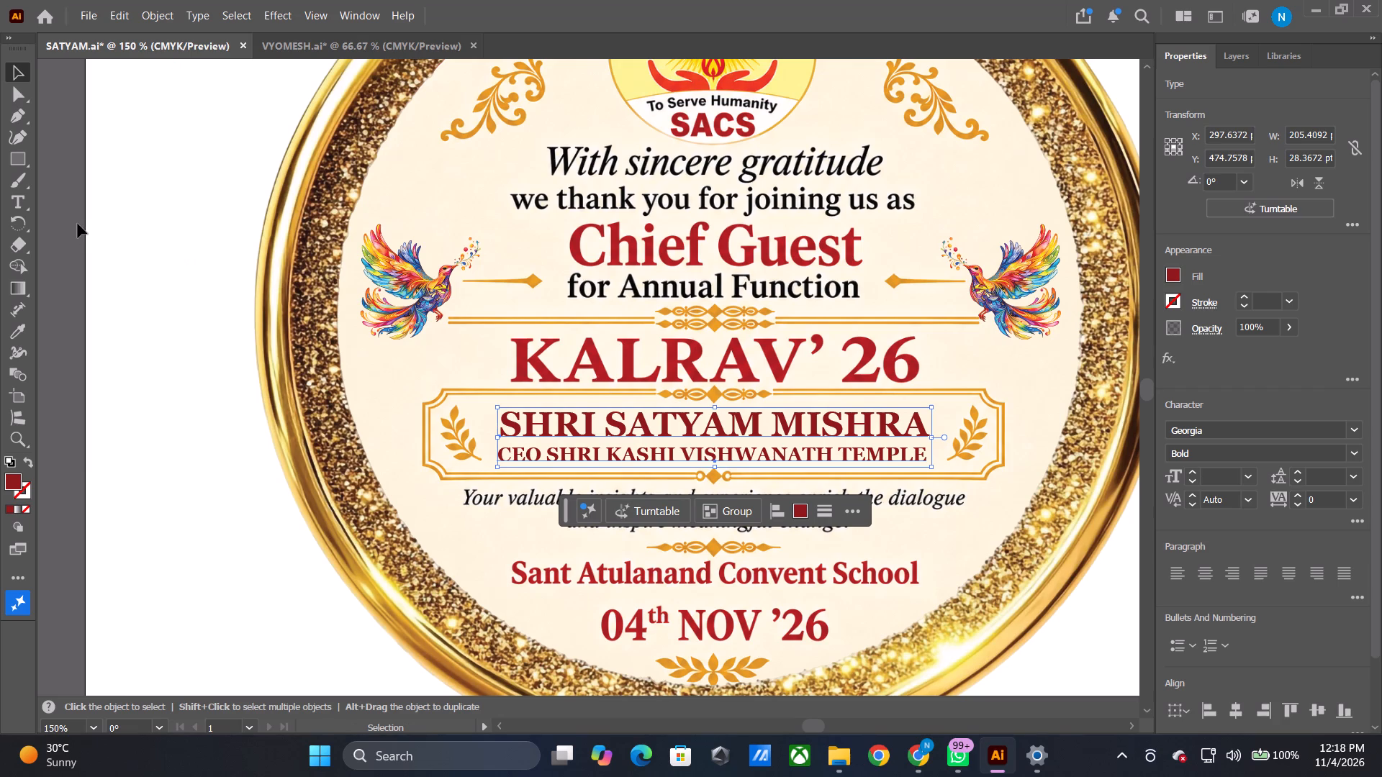
In VYOMESH.ai, enlarge the guest's name and designation text proportionally to about 203 pt wide and 26 pt high.
{"action": "scroll", "coordinate": [78, 223], "scroll_direction": "down", "scroll_amount": 1, "text": "alt+shift"}
{"action": "scroll", "coordinate": [386, 287], "scroll_direction": "down", "scroll_amount": 1, "text": "alt+shift"}
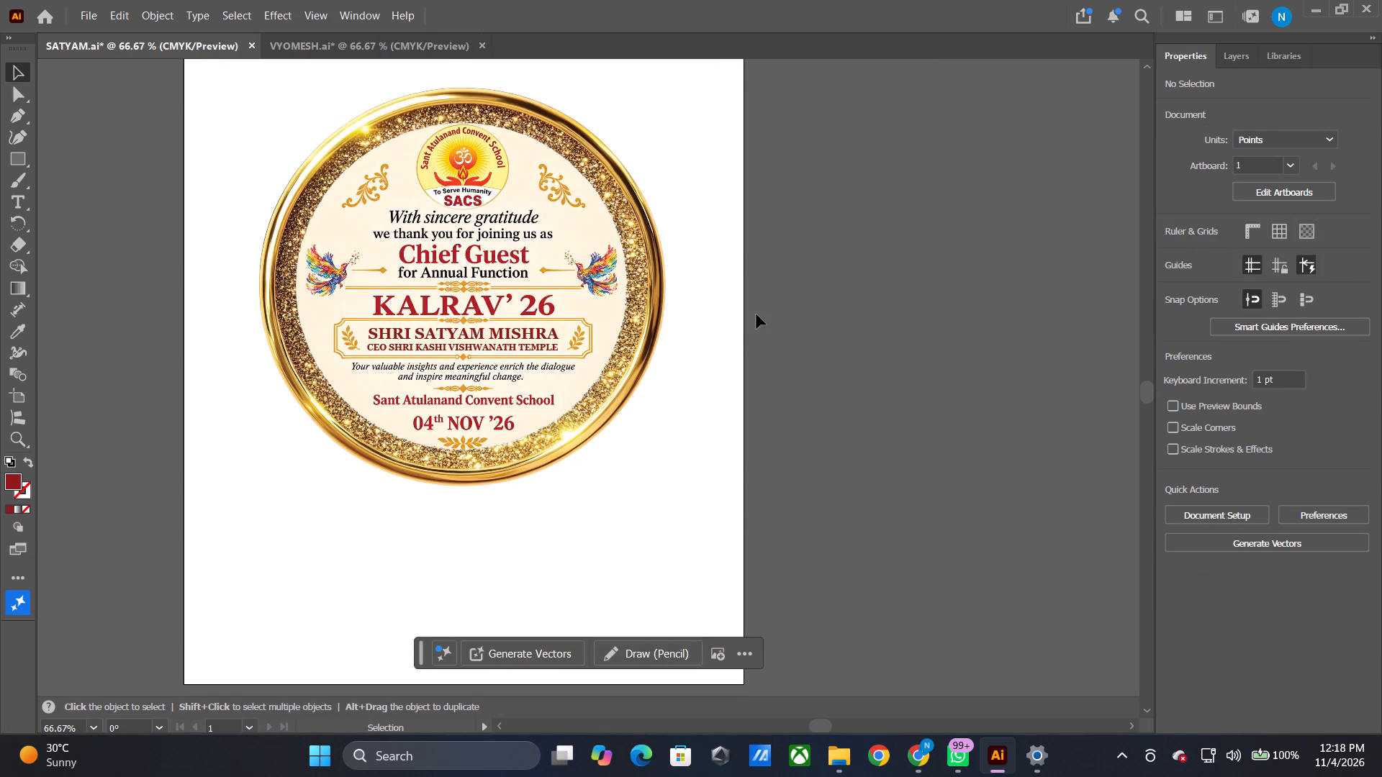
{"action": "left_click", "coordinate": [426, 44]}
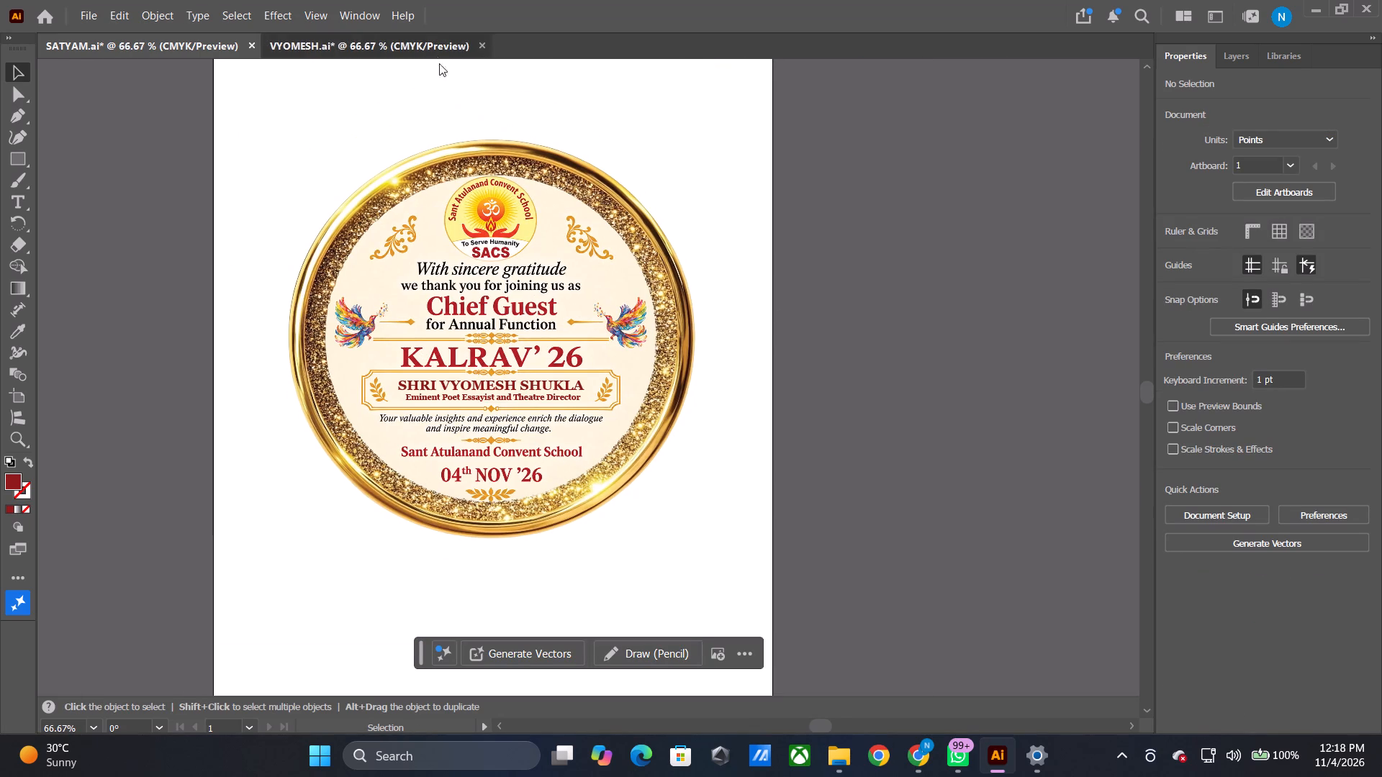
{"action": "scroll", "coordinate": [477, 399], "scroll_direction": "up", "scroll_amount": 2, "text": "alt+shift"}
{"action": "left_click", "coordinate": [477, 398]}
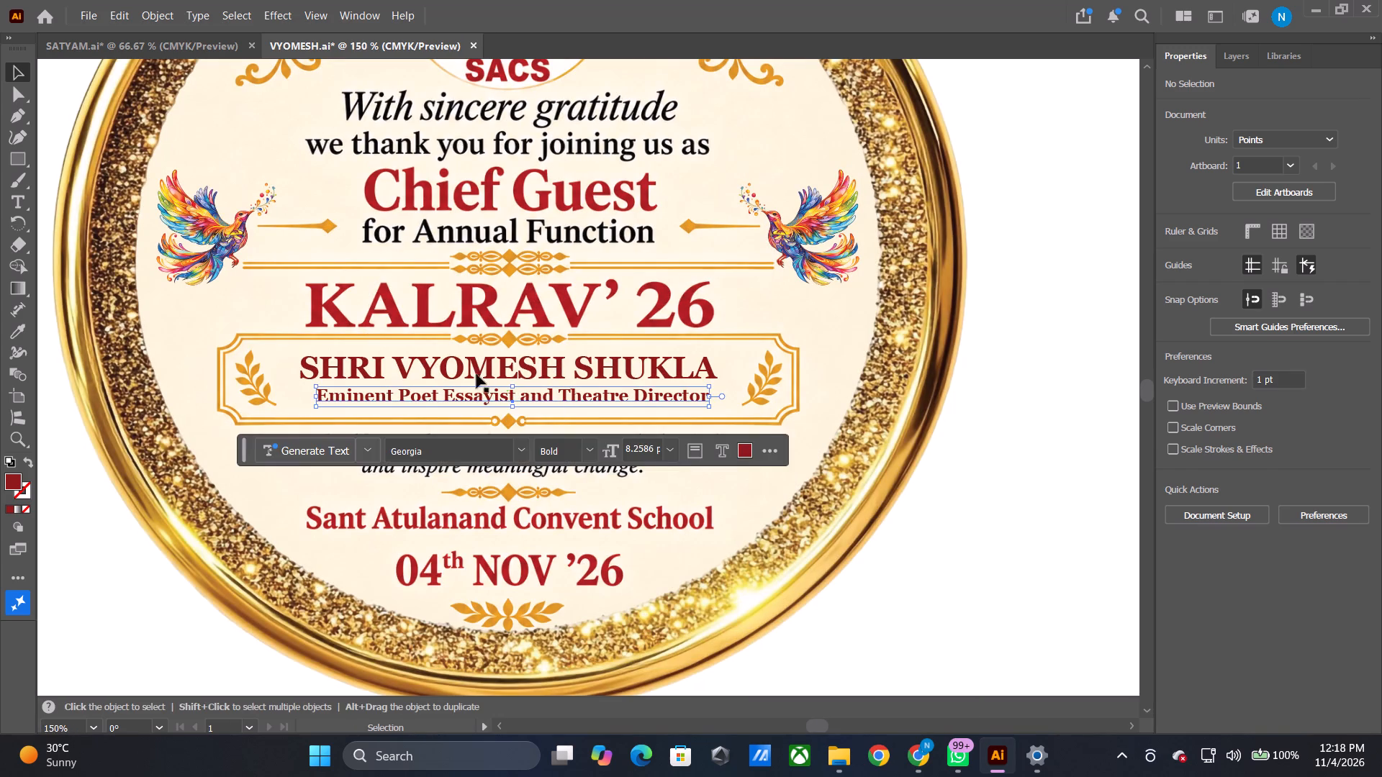
{"action": "left_click", "coordinate": [479, 363], "text": "shift"}
{"action": "left_click", "coordinate": [509, 405], "text": "shift"}
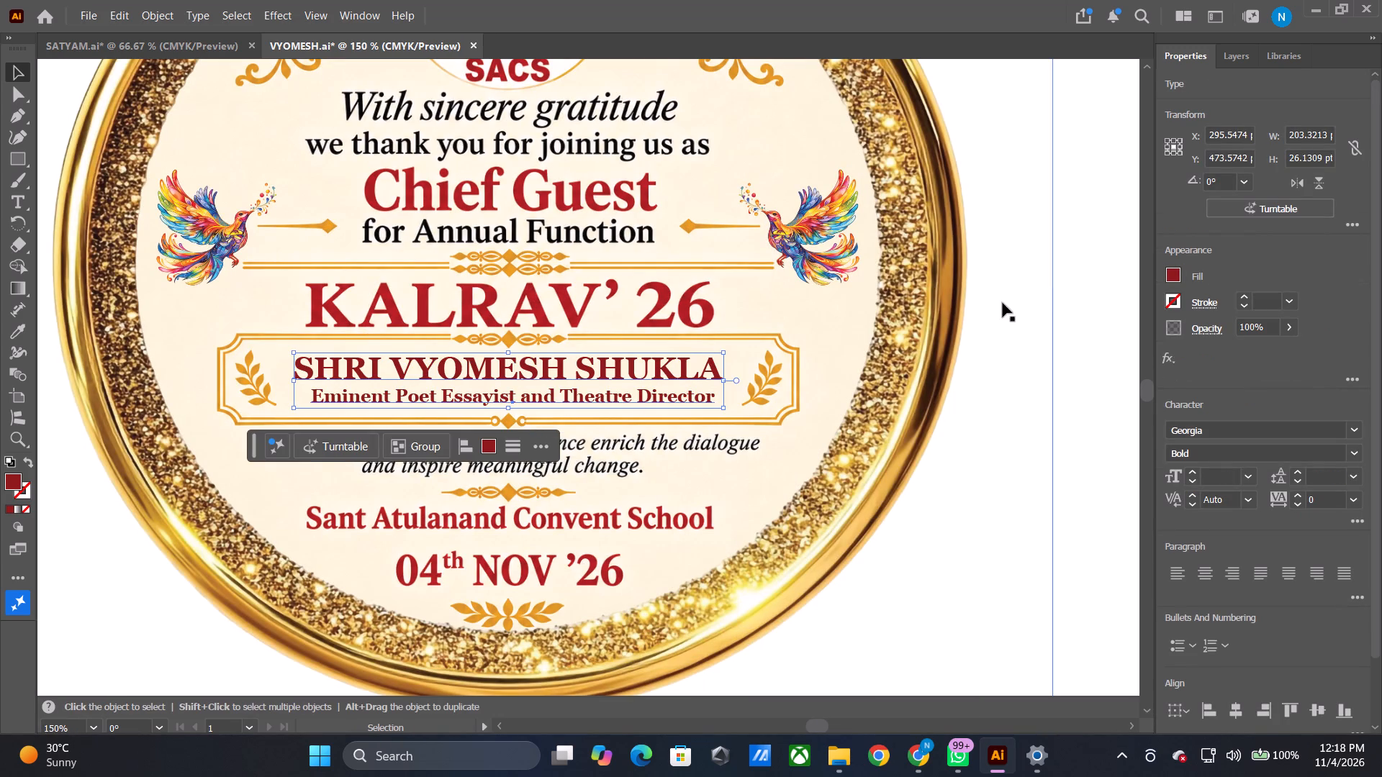
{"action": "left_click", "coordinate": [1085, 279]}
Compare the finished SATYAM and VYOMESH badges at 100% zoom, checking the frame, birds and name text in each.
{"action": "scroll", "coordinate": [681, 368], "scroll_direction": "down", "scroll_amount": 2, "text": "alt+shift"}
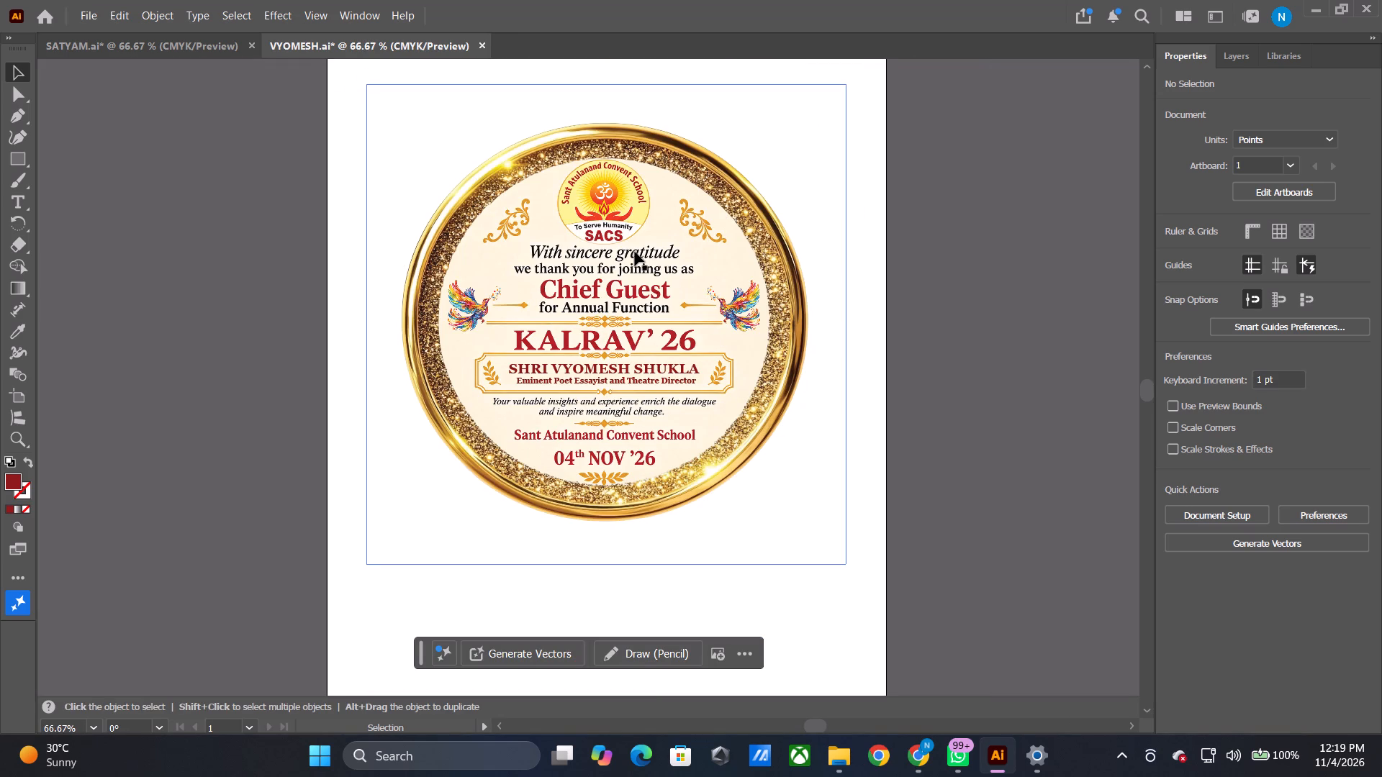
{"action": "scroll", "coordinate": [635, 252], "scroll_direction": "up", "scroll_amount": 2}
{"action": "left_click", "coordinate": [169, 38]}
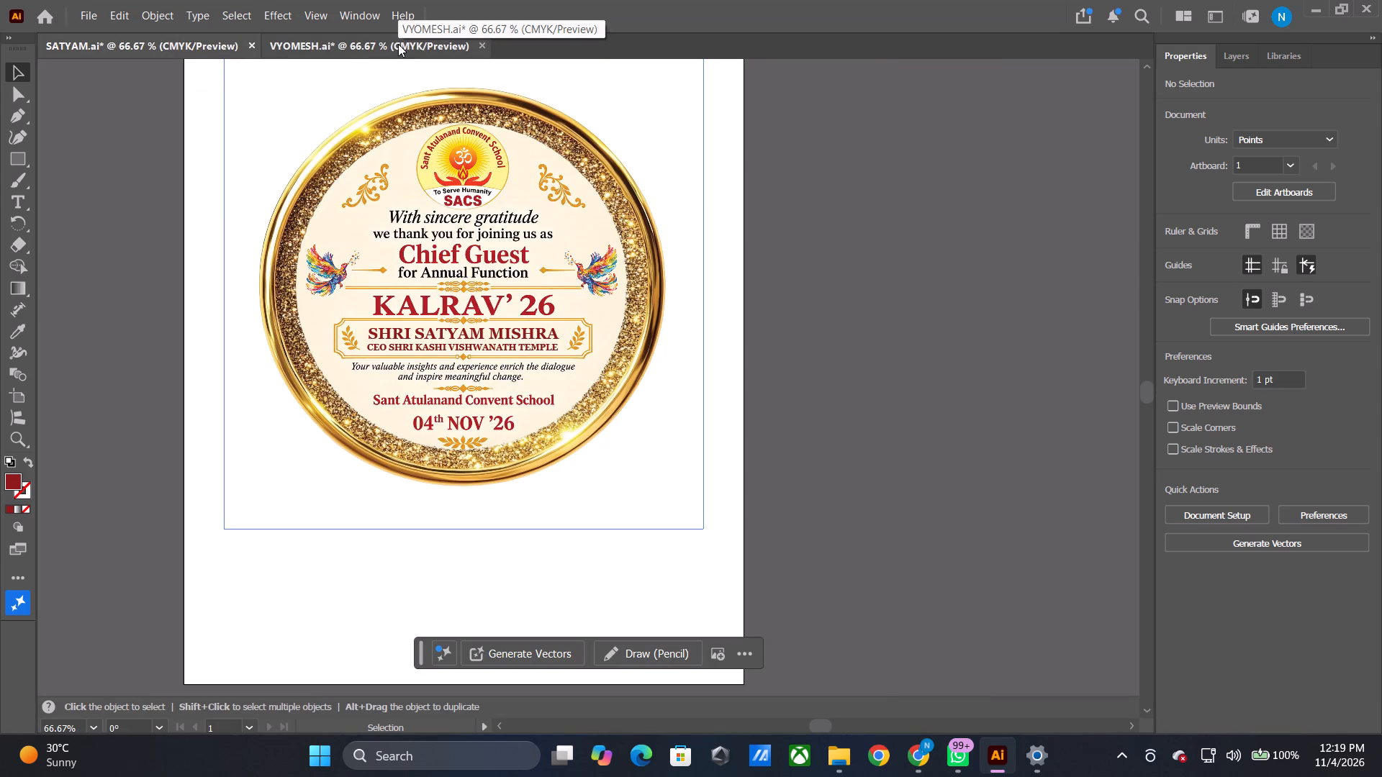
{"action": "left_click", "coordinate": [398, 44]}
{"action": "left_click", "coordinate": [185, 55]}
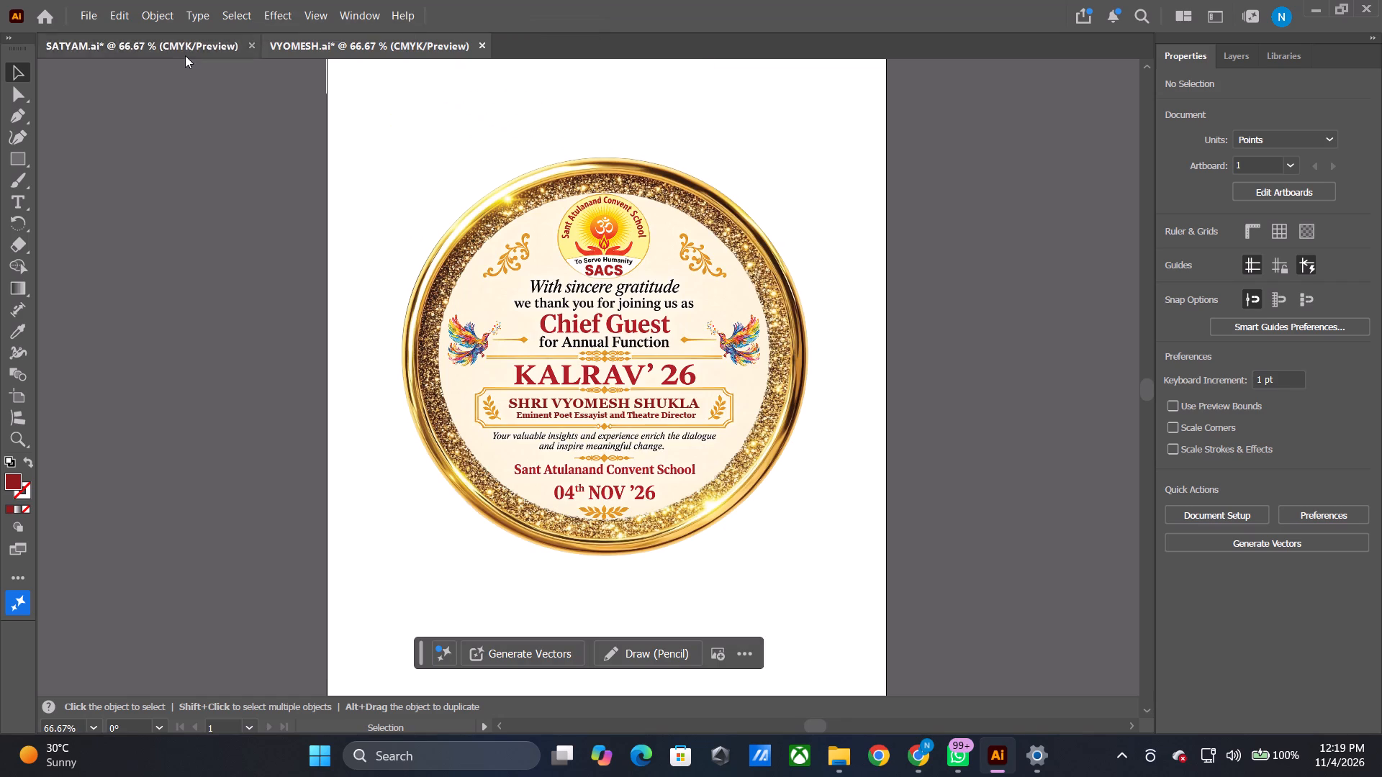
{"action": "scroll", "coordinate": [407, 164], "scroll_direction": "up", "scroll_amount": 1, "text": "alt+shift"}
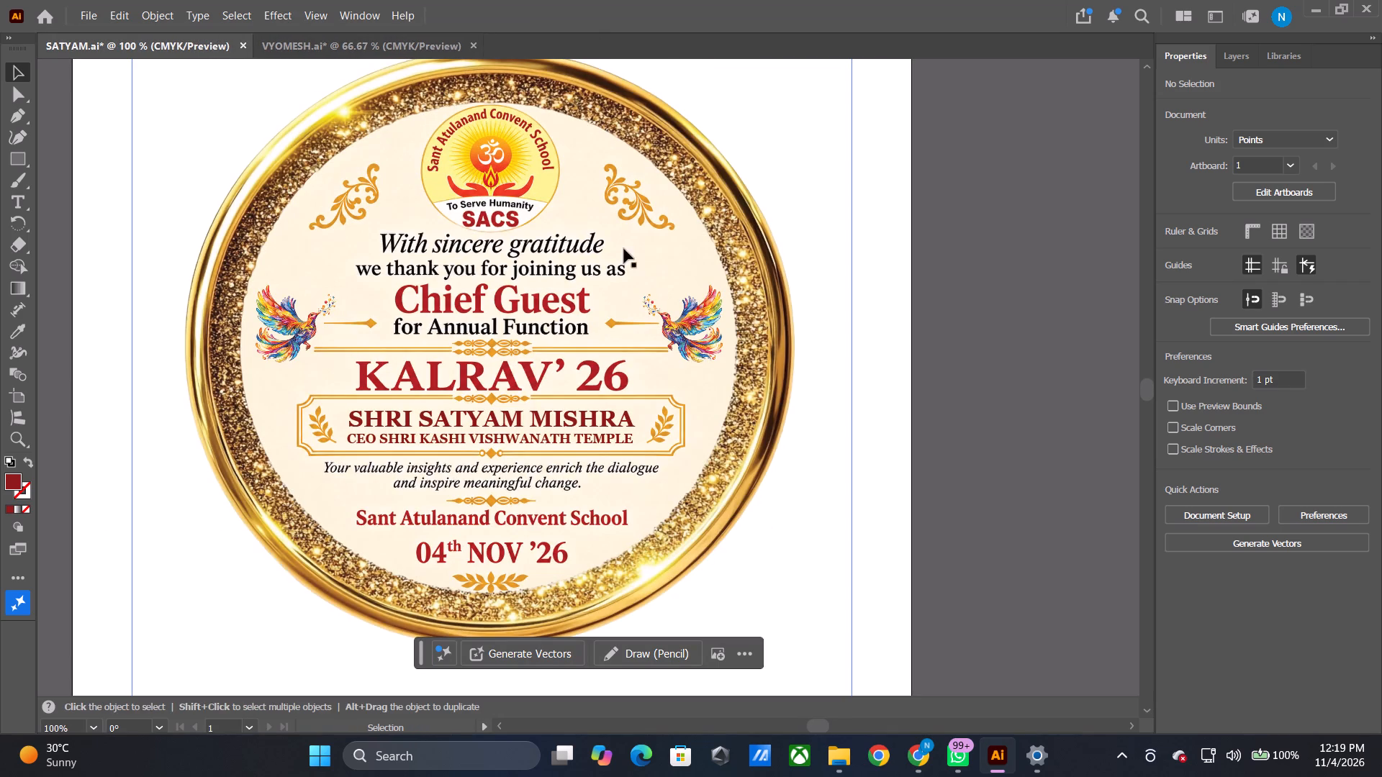
{"action": "key", "text": "space"}
{"action": "key", "text": "space"}
{"action": "key", "text": "space"}
{"action": "key", "text": "space"}
{"action": "key", "text": "space"}
{"action": "key", "text": "space"}
{"action": "key", "text": "space"}
{"action": "key", "text": "space"}
{"action": "key", "text": "space"}
{"action": "key", "text": "space"}
{"action": "key", "text": "space"}
{"action": "key", "text": "space"}
{"action": "key", "text": "space"}
{"action": "key", "text": "space"}
{"action": "key", "text": "space"}
{"action": "key", "text": "space"}
{"action": "key", "text": "space"}
{"action": "key", "text": "space"}
{"action": "key", "text": "space"}
{"action": "key", "text": "space"}
{"action": "left_click_drag", "start_coordinate": [485, 258], "coordinate": [636, 258]}
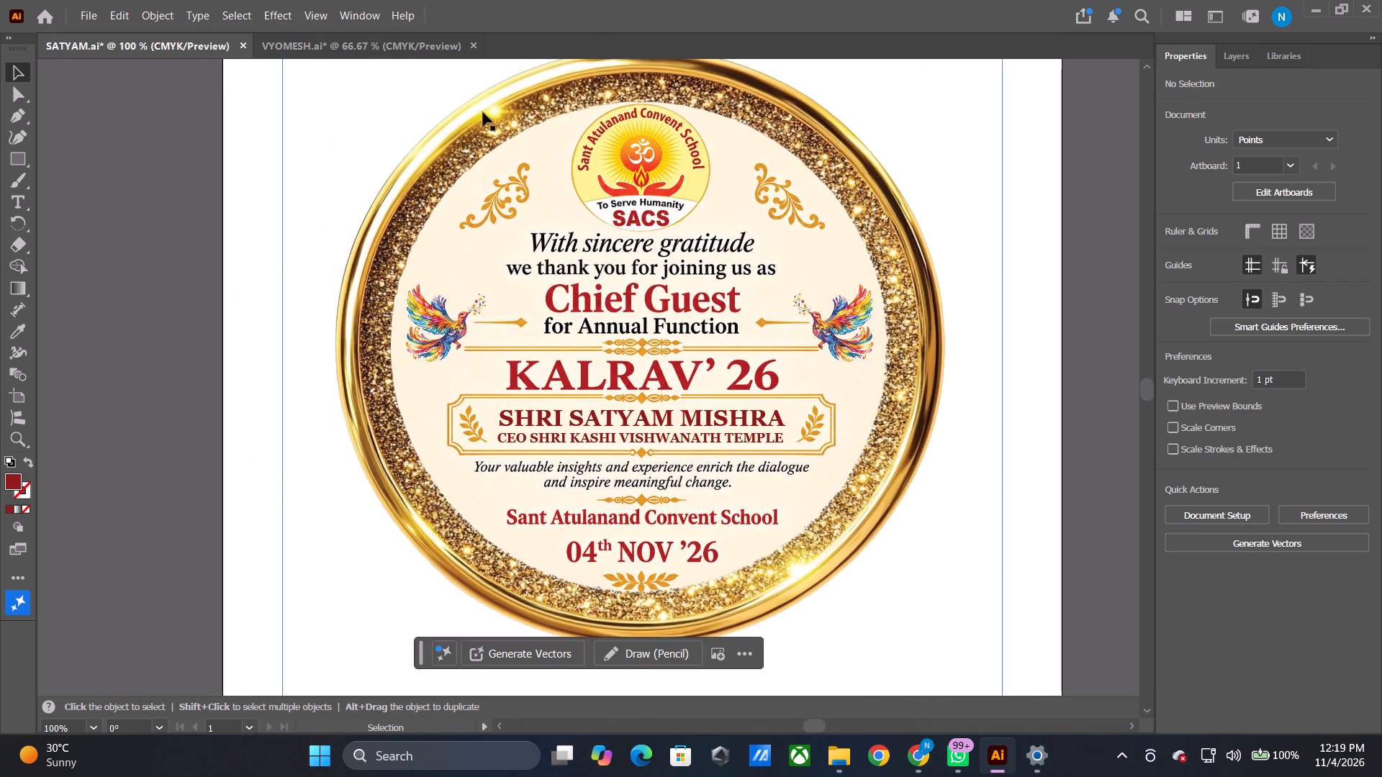
{"action": "left_click", "coordinate": [392, 54]}
{"action": "scroll", "coordinate": [552, 304], "scroll_direction": "up", "scroll_amount": 1, "text": "alt+shift"}
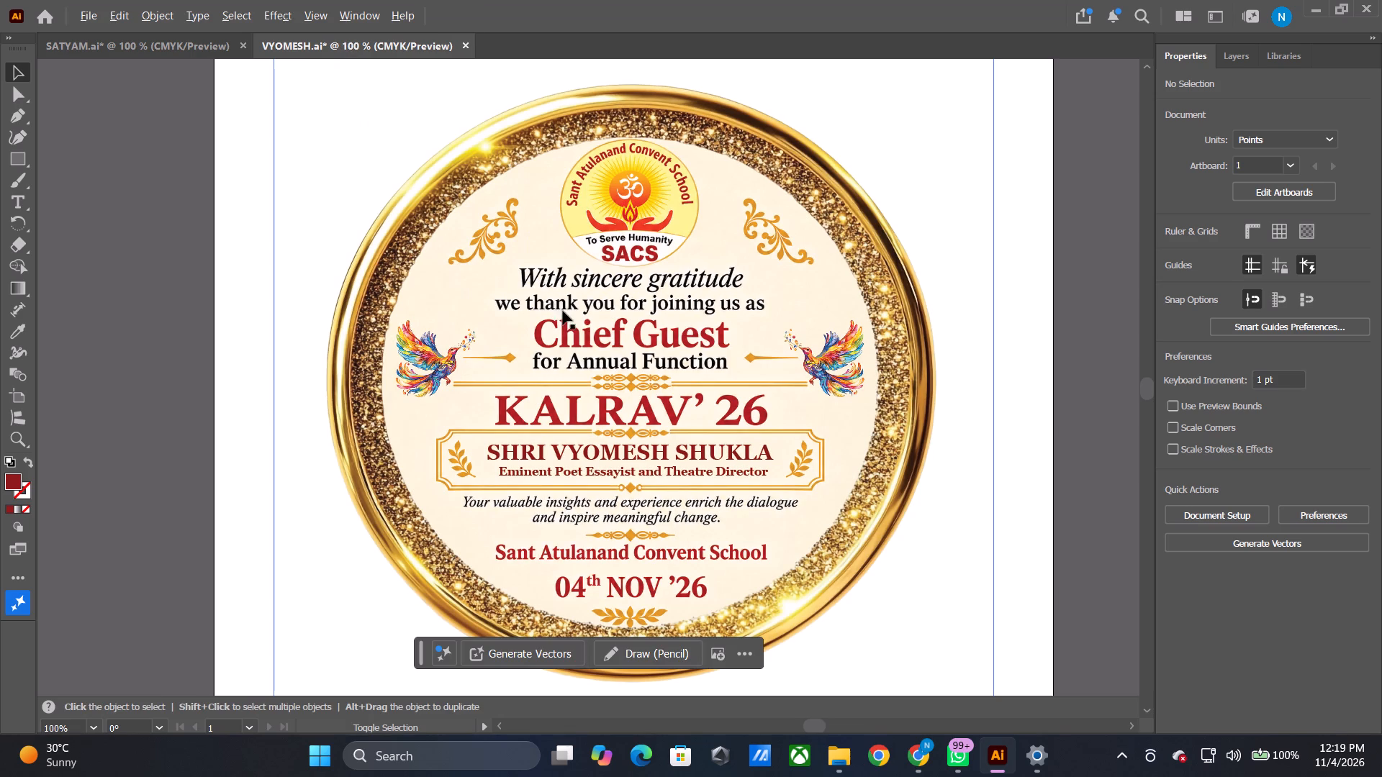
{"action": "key", "text": "space"}
{"action": "key", "text": "space"}
{"action": "key", "text": "space"}
{"action": "key", "text": "space"}
{"action": "key", "text": "space"}
{"action": "key", "text": "space"}
{"action": "key", "text": "space"}
{"action": "key", "text": "space"}
{"action": "key", "text": "space"}
{"action": "key", "text": "space"}
{"action": "key", "text": "space"}
{"action": "key", "text": "space"}
{"action": "key", "text": "space"}
{"action": "key", "text": "space"}
{"action": "key", "text": "space"}
{"action": "key", "text": "space"}
{"action": "key", "text": "space"}
{"action": "key", "text": "space"}
{"action": "key", "text": "space"}
{"action": "key", "text": "space"}
{"action": "left_click_drag", "start_coordinate": [581, 326], "coordinate": [566, 312]}
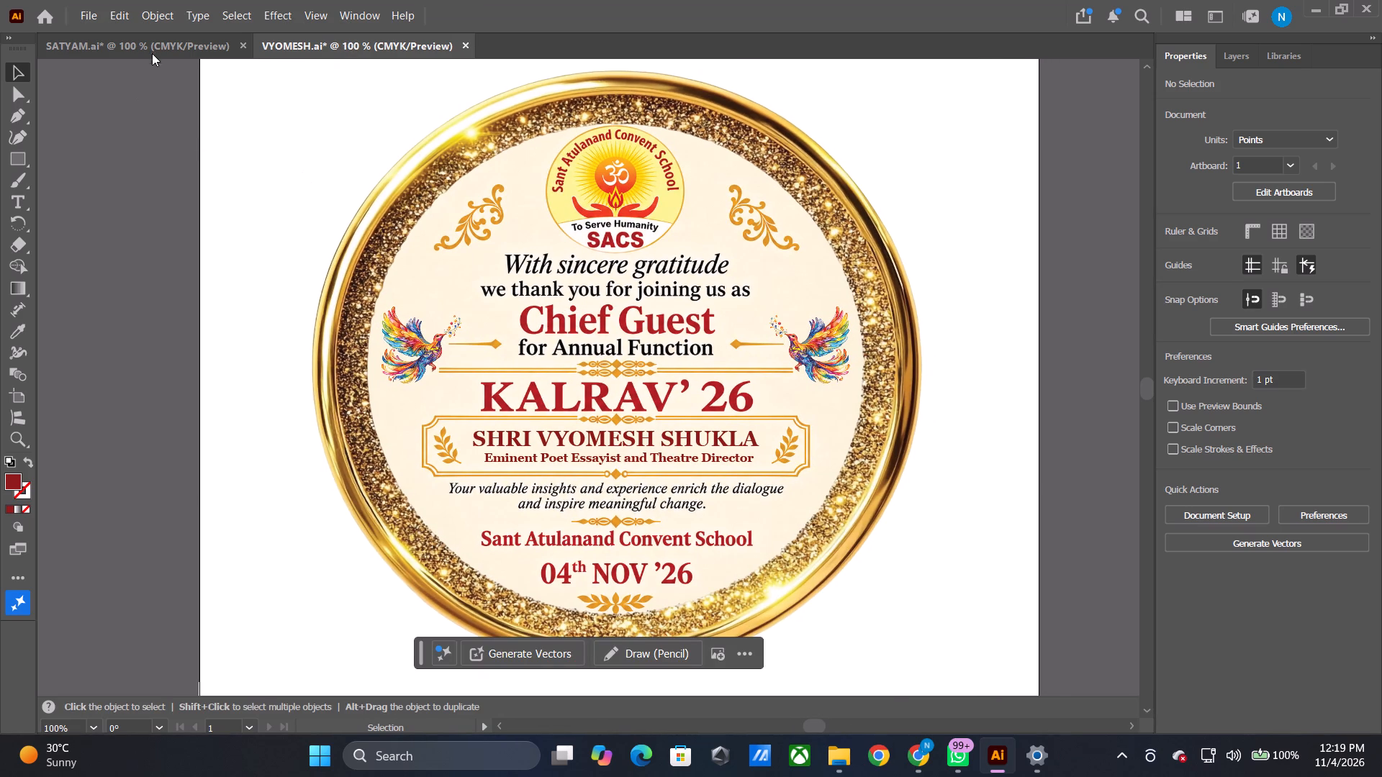
{"action": "left_click", "coordinate": [156, 48]}
{"action": "left_click", "coordinate": [376, 48]}
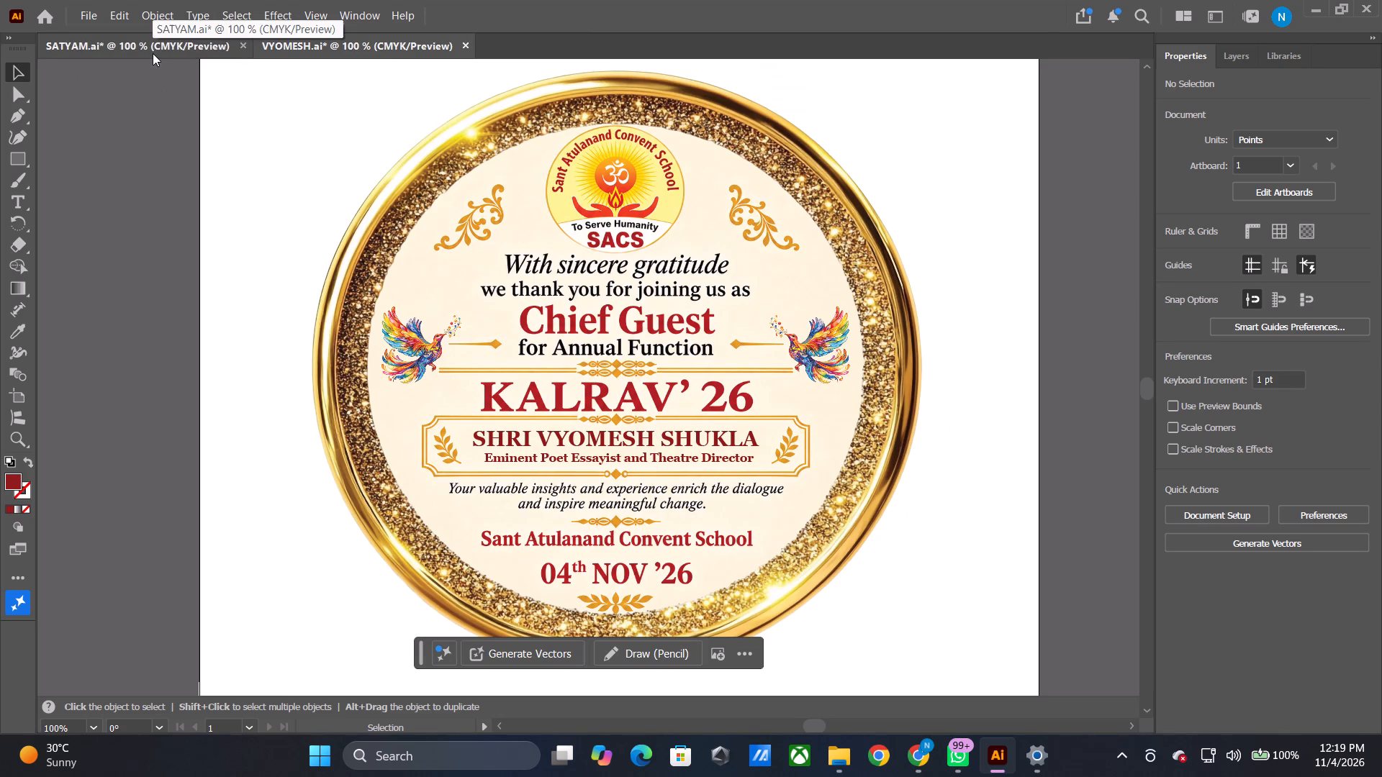
Save both badge documents, VYOMESH.ai and SATYAM.ai.
{"action": "key", "text": "ctrl+s"}
{"action": "left_click", "coordinate": [125, 45]}
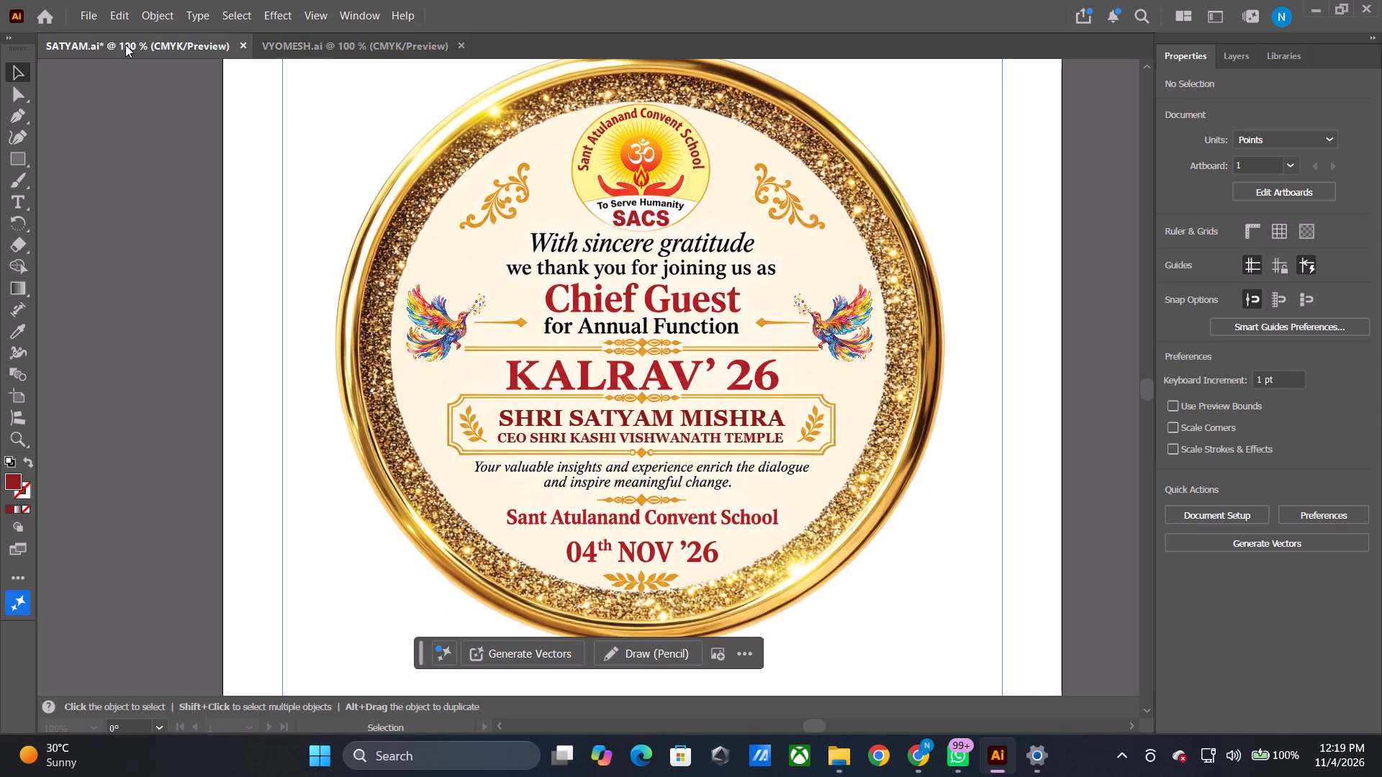
{"action": "key", "text": "ctrl+s"}
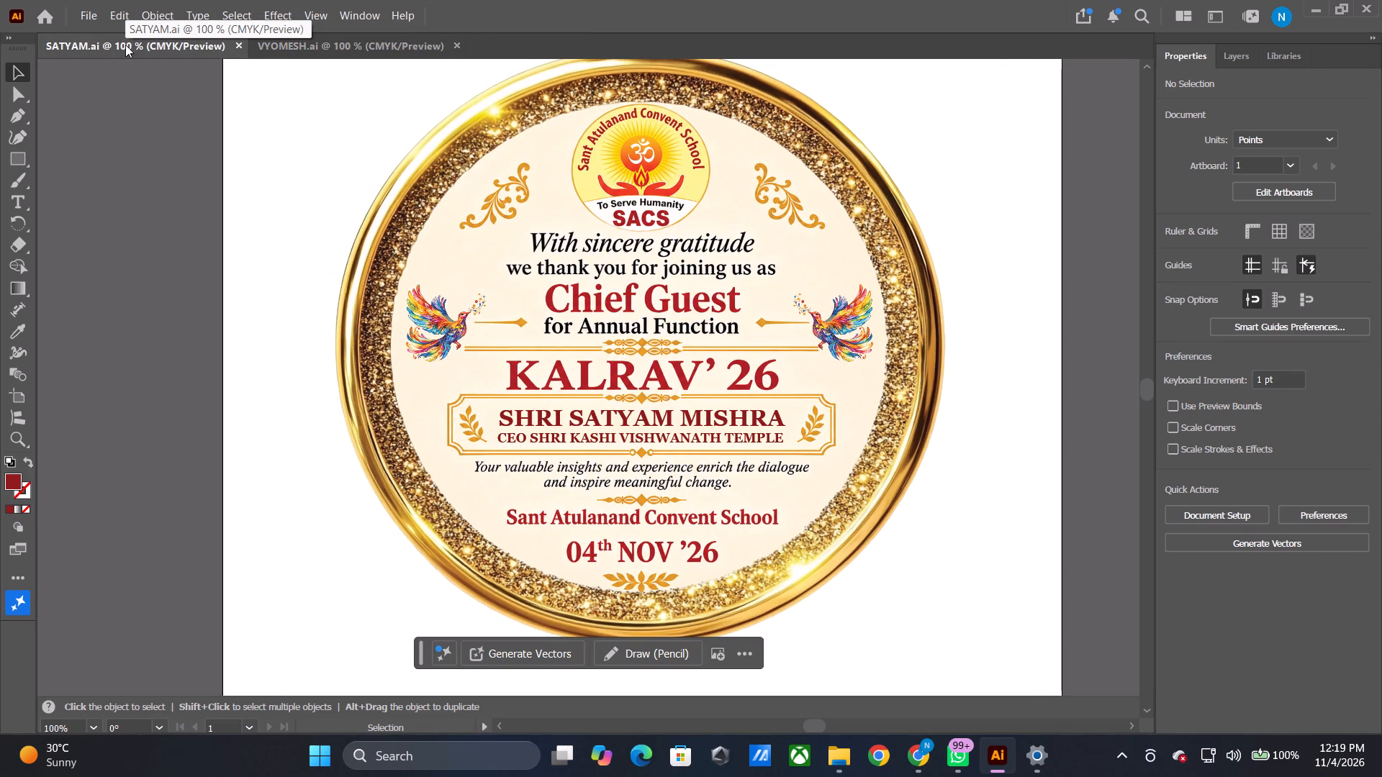
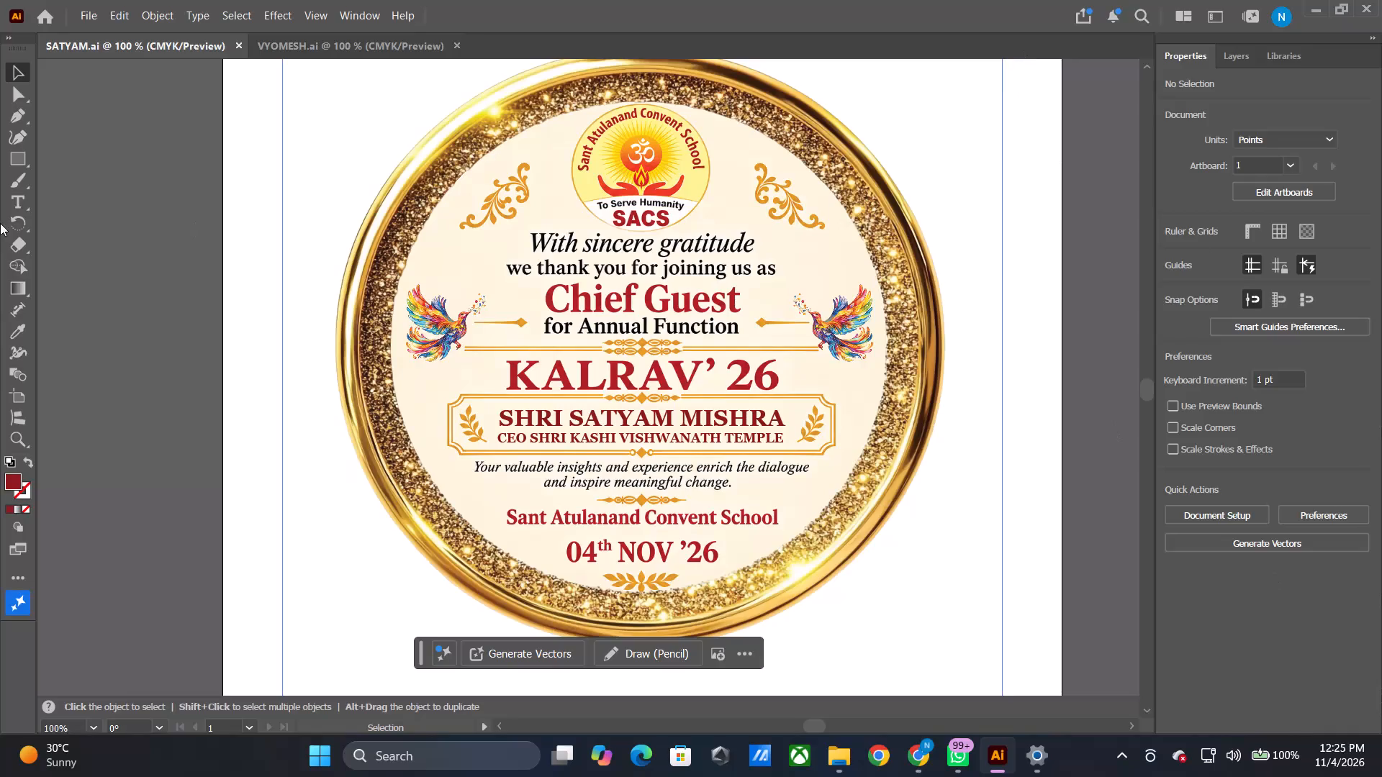
Start exporting the SATYAM badge to the Desktop as an Adobe PDF named SATYAM ji.
{"action": "left_click", "coordinate": [94, 14]}
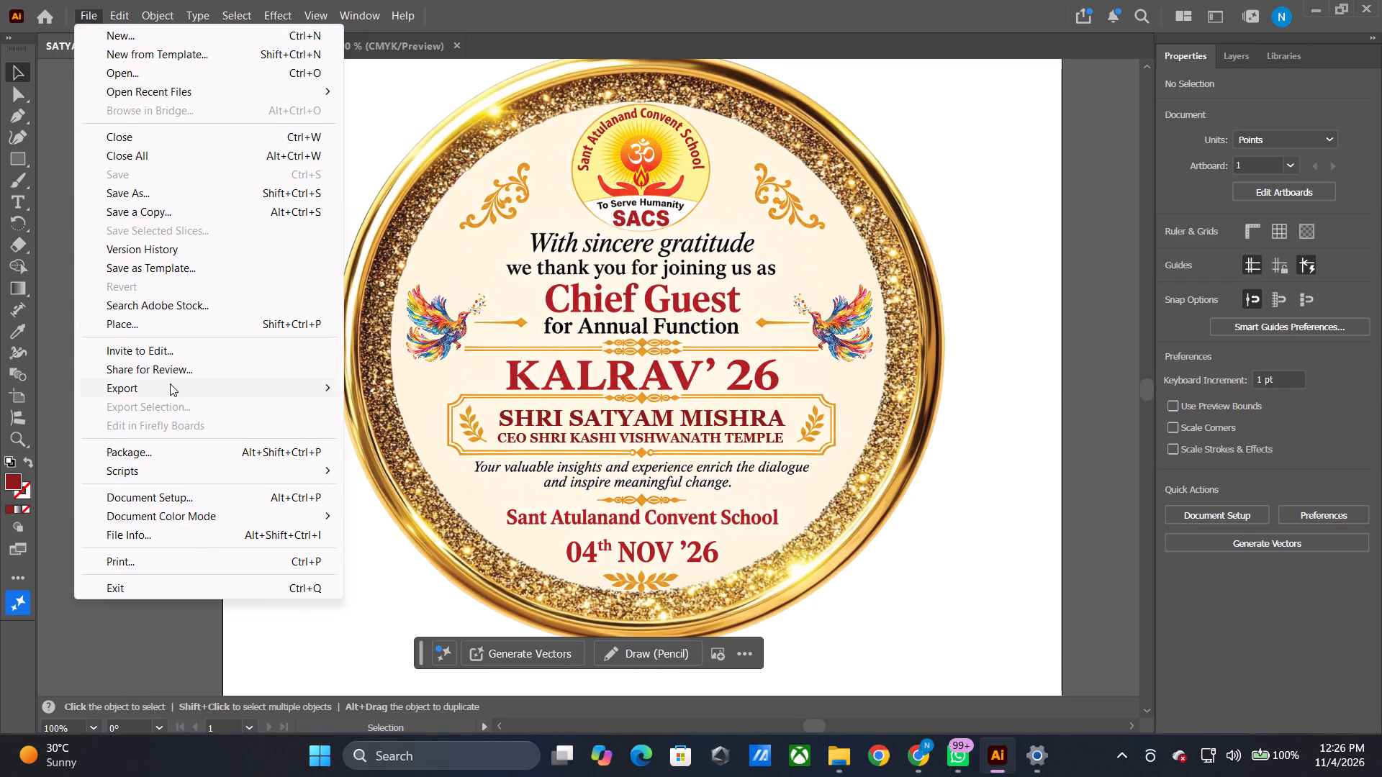
{"action": "left_click", "coordinate": [398, 412]}
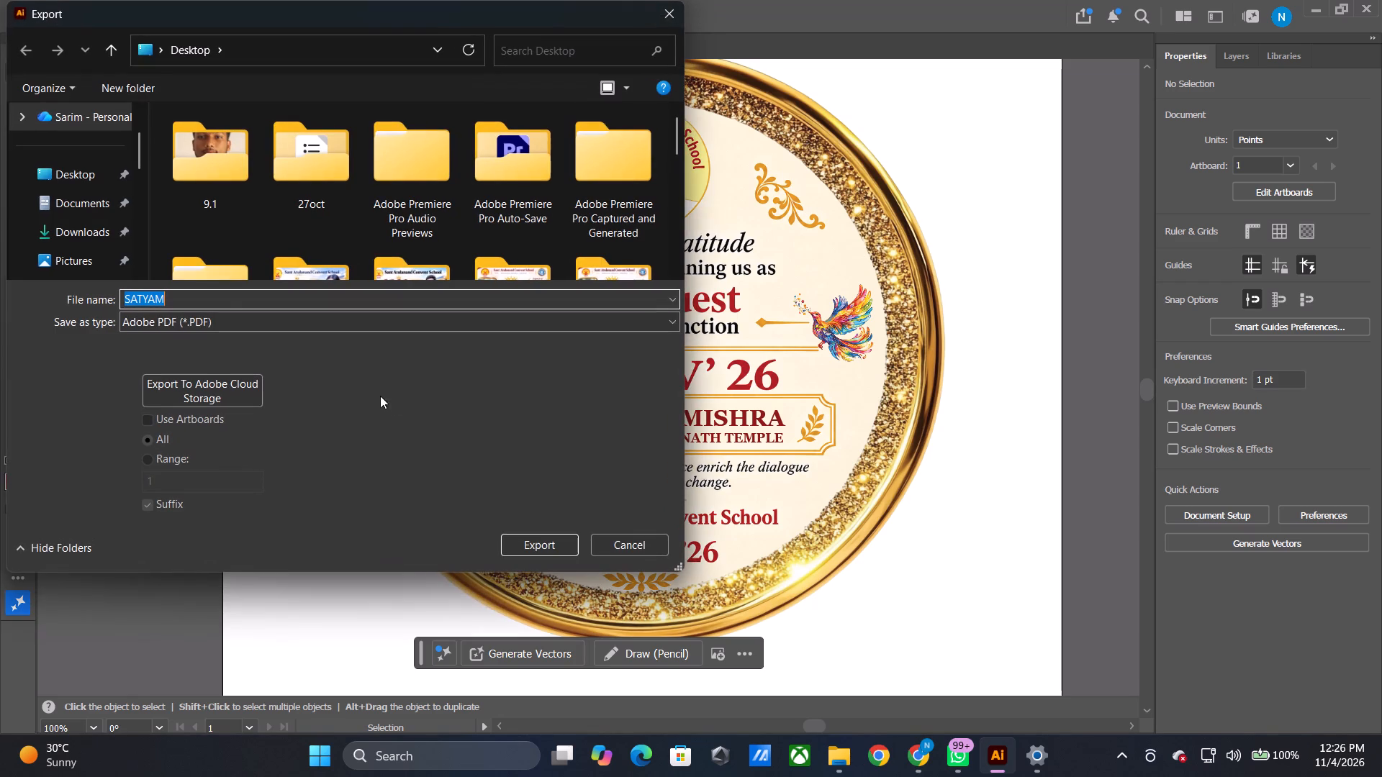
{"action": "left_click", "coordinate": [72, 176]}
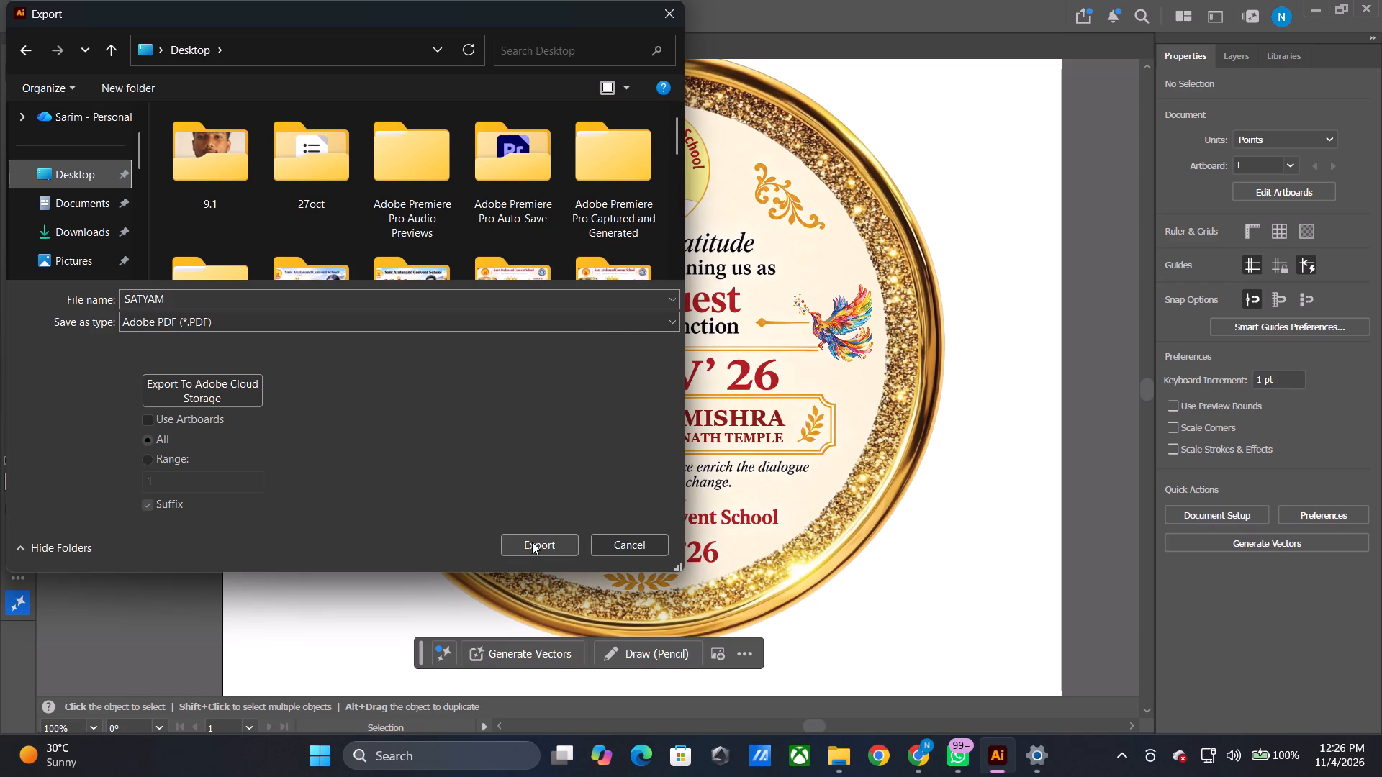
{"action": "triple_click", "coordinate": [207, 303]}
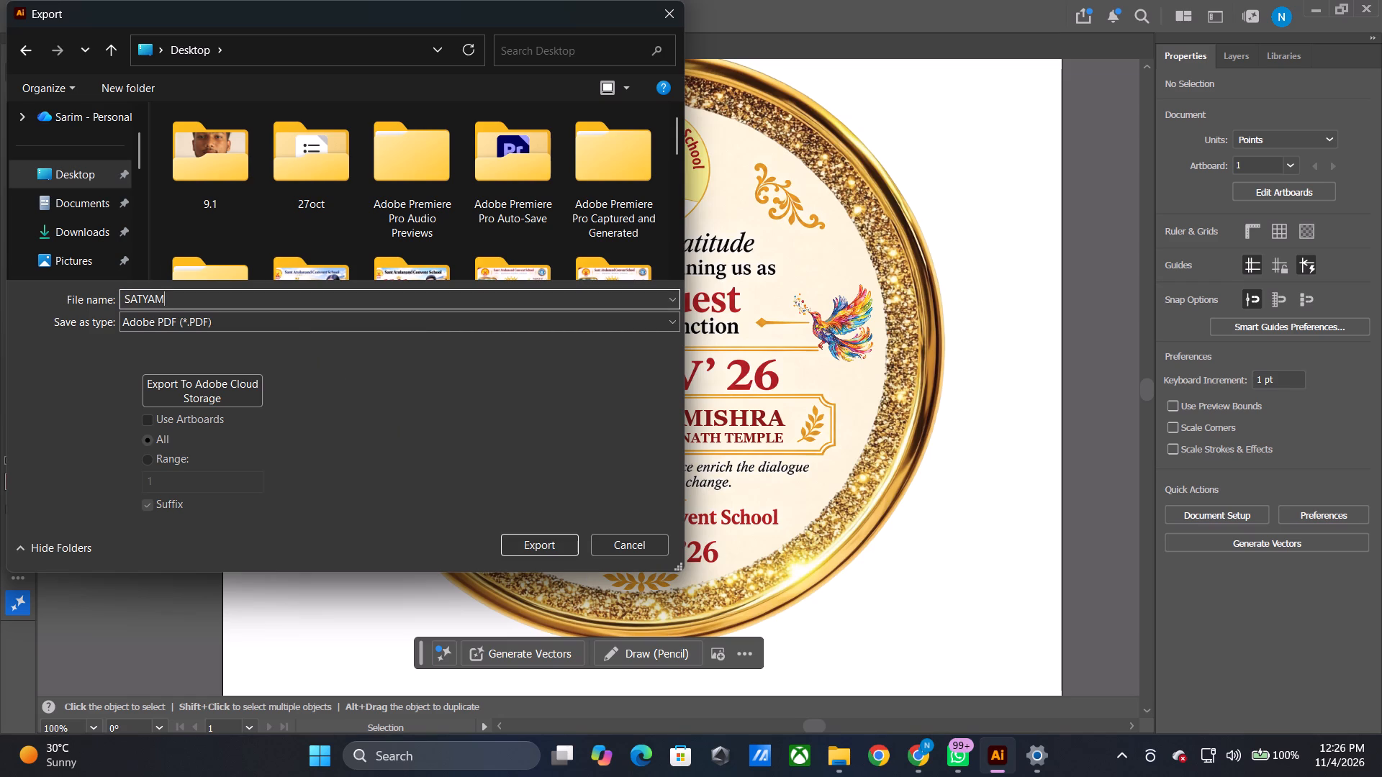
{"action": "key", "text": "space"}
{"action": "type", "text": "ji"}
{"action": "left_click", "coordinate": [538, 550]}
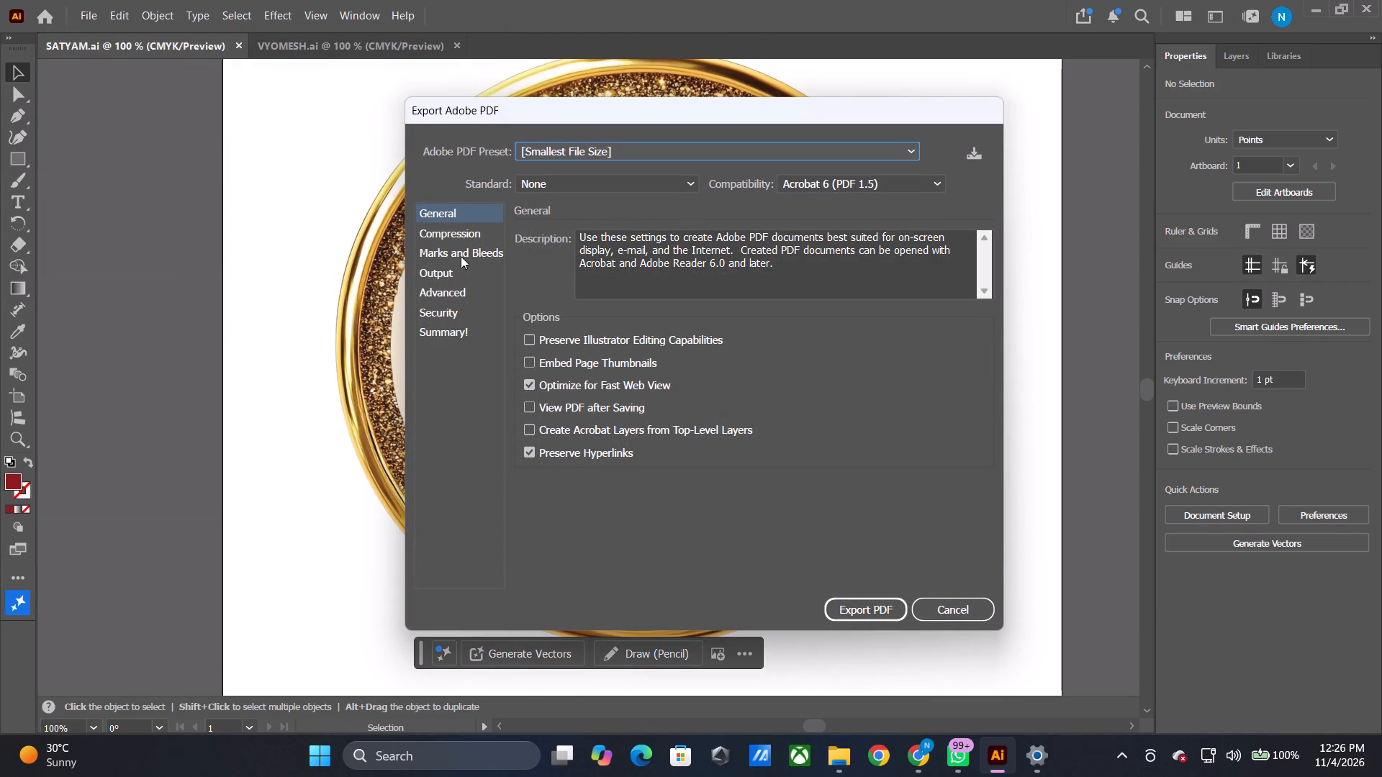
Export the PDF with the High Quality Print preset and colour conversion set to Convert to Destination (Preserve Numbers).
{"action": "left_click", "coordinate": [458, 285]}
{"action": "left_click", "coordinate": [466, 265]}
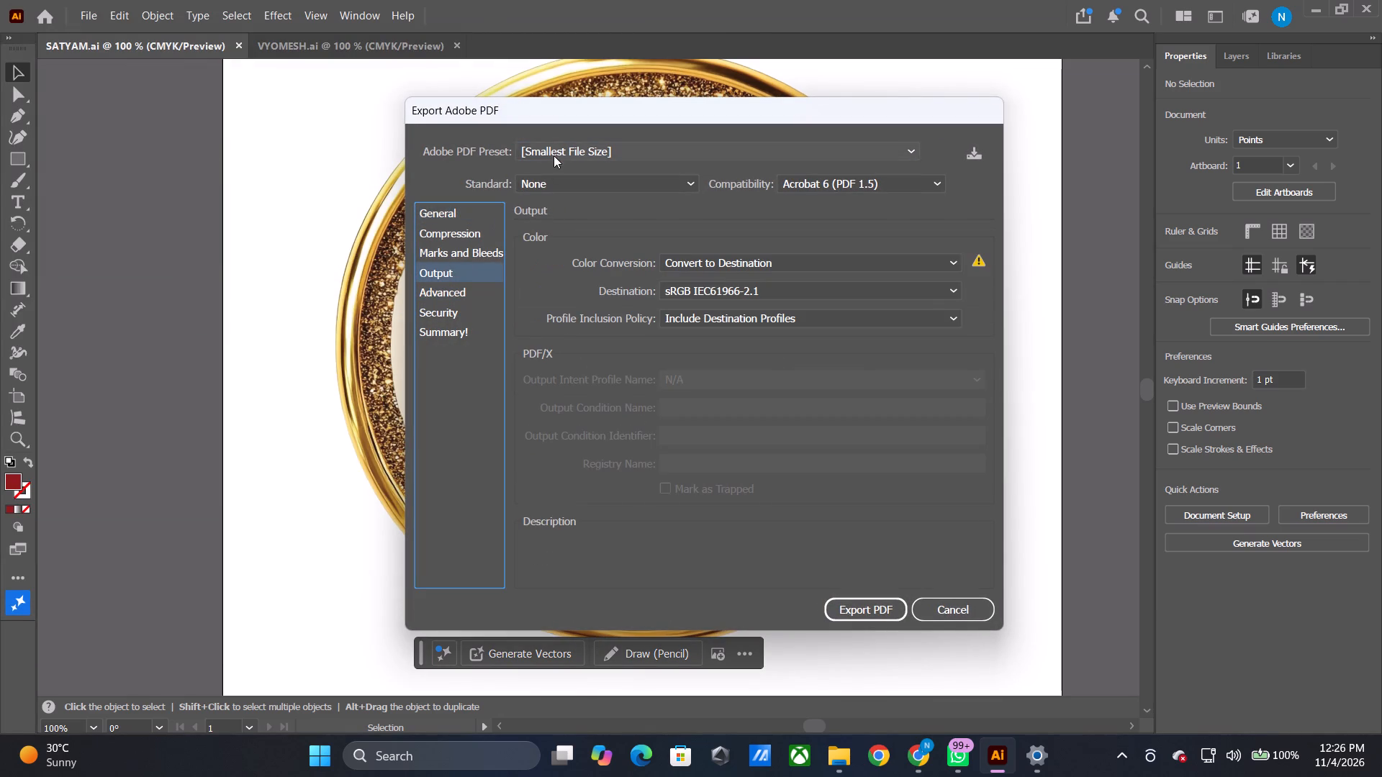
{"action": "left_click", "coordinate": [554, 152]}
{"action": "left_click", "coordinate": [569, 217]}
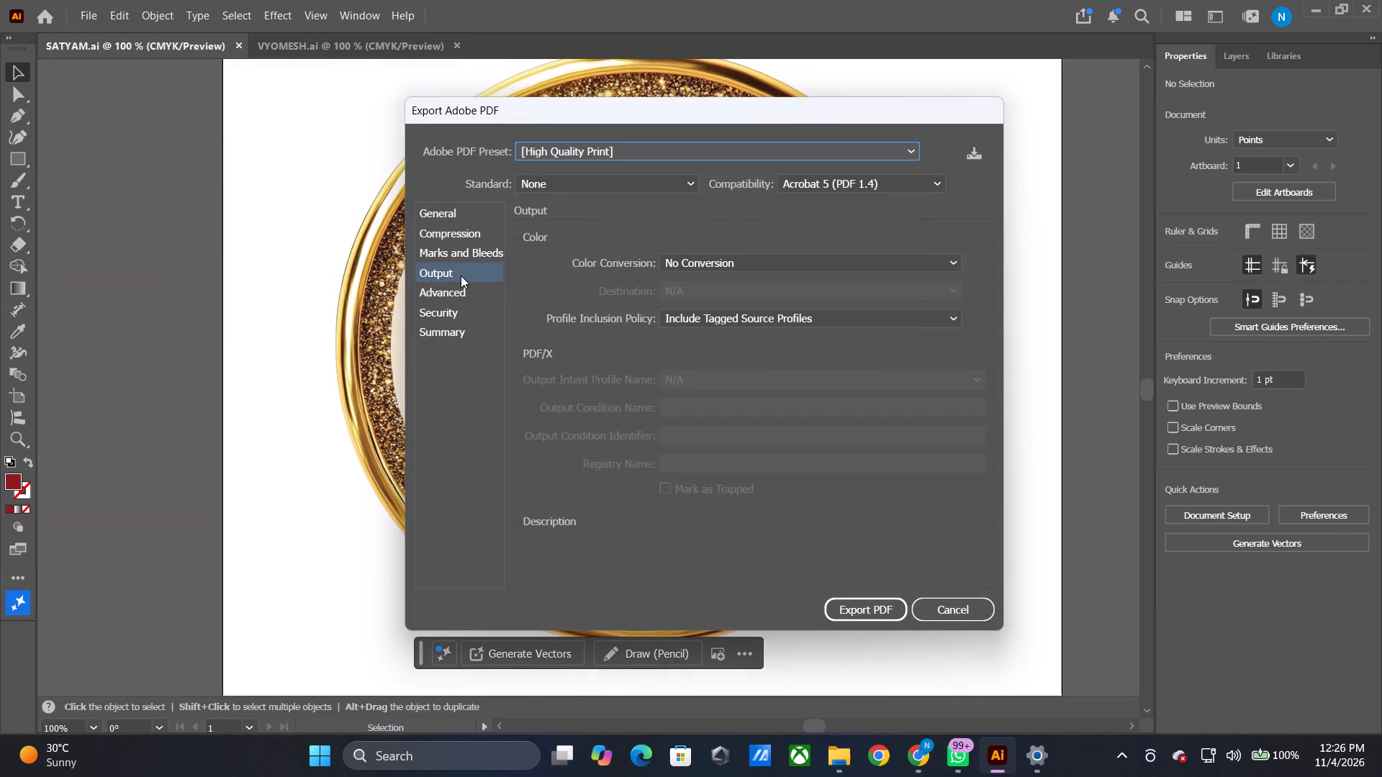
{"action": "left_click", "coordinate": [732, 269]}
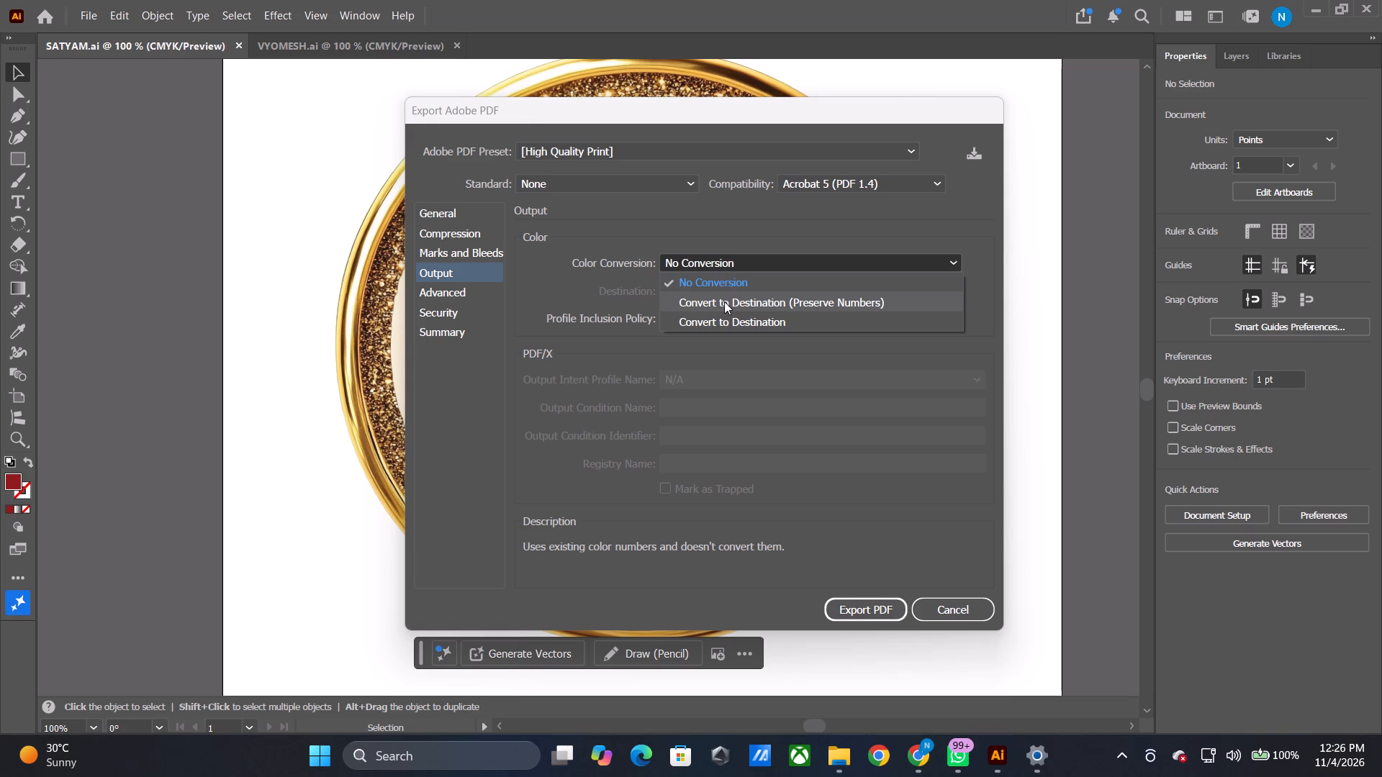
{"action": "left_click", "coordinate": [724, 301]}
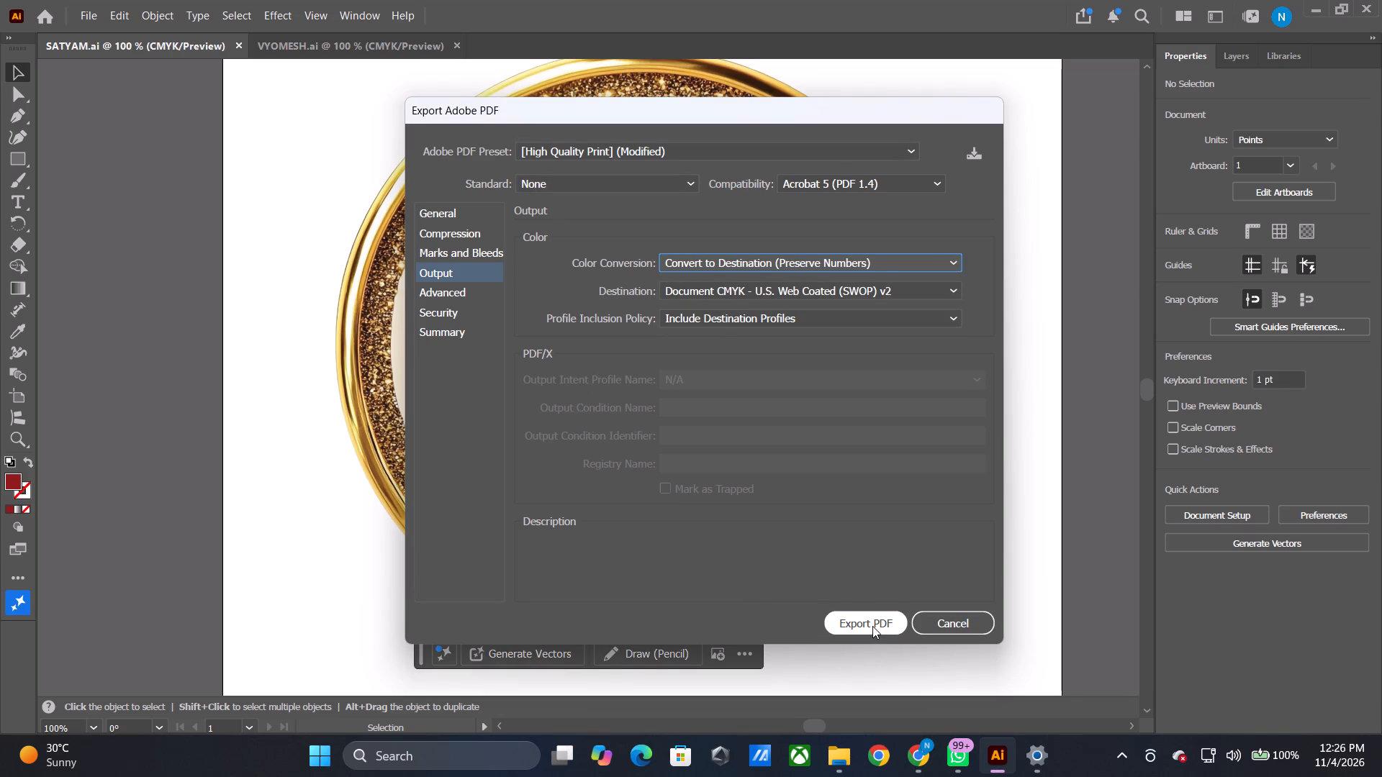
{"action": "left_click", "coordinate": [872, 626]}
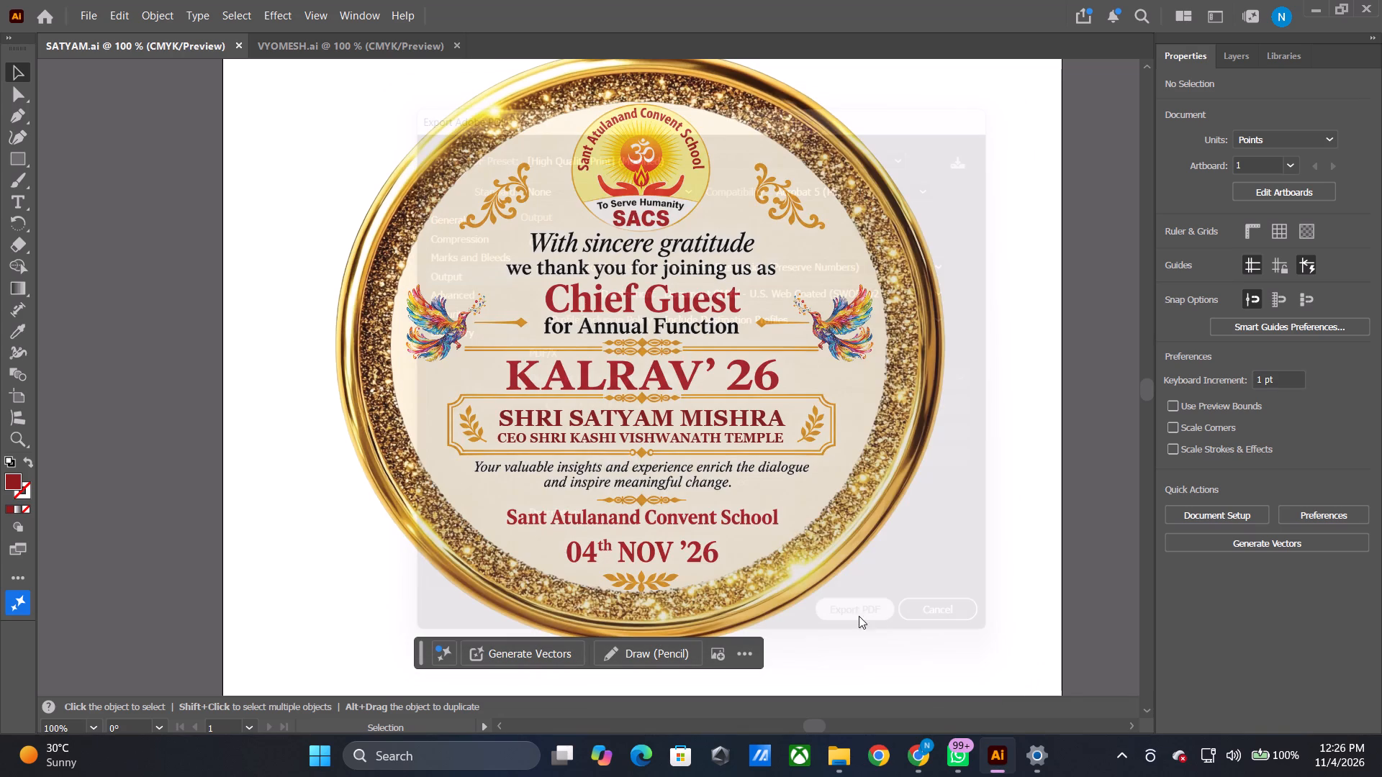
Switch to VYOMESH.ai and start exporting it to the Desktop as an Adobe PDF named VYOMESH ji.
{"action": "left_click", "coordinate": [297, 42]}
{"action": "left_click", "coordinate": [89, 10]}
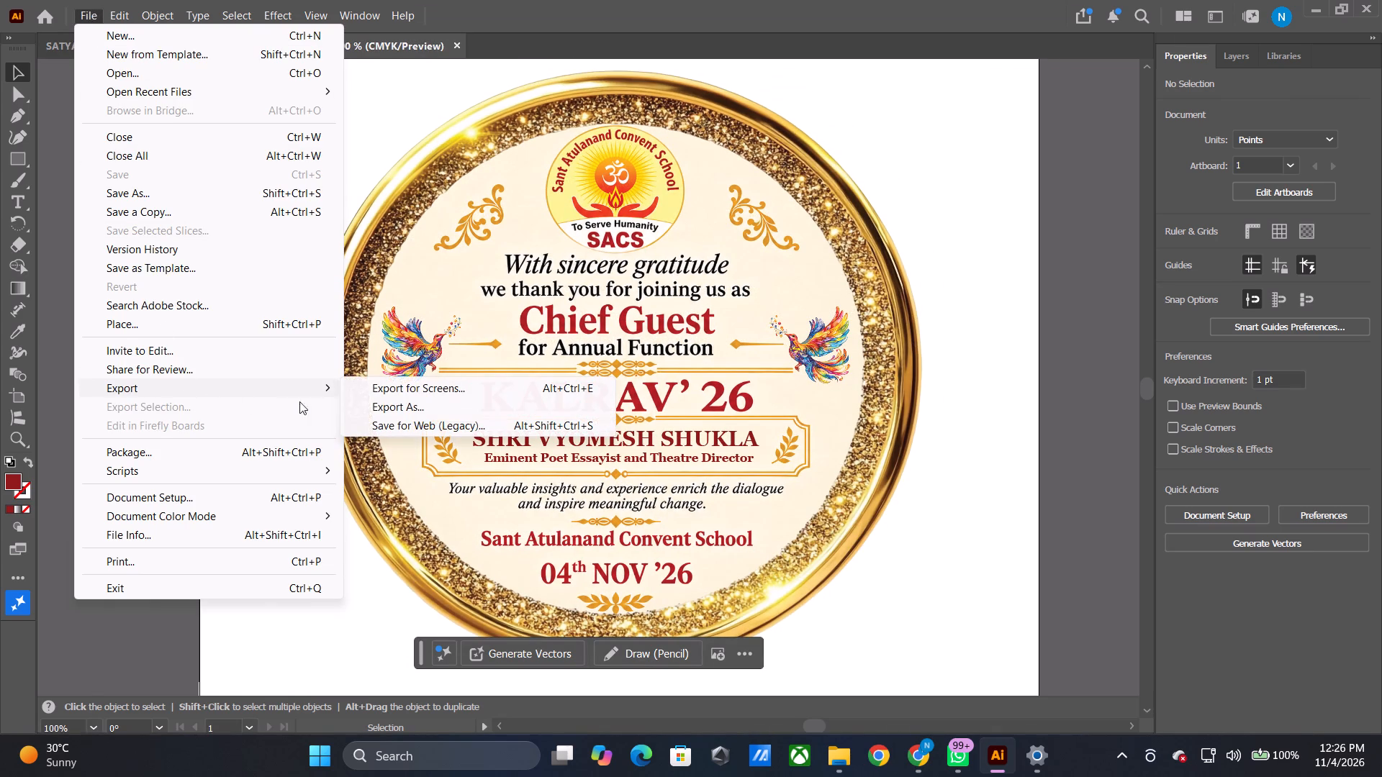
{"action": "left_click", "coordinate": [392, 404]}
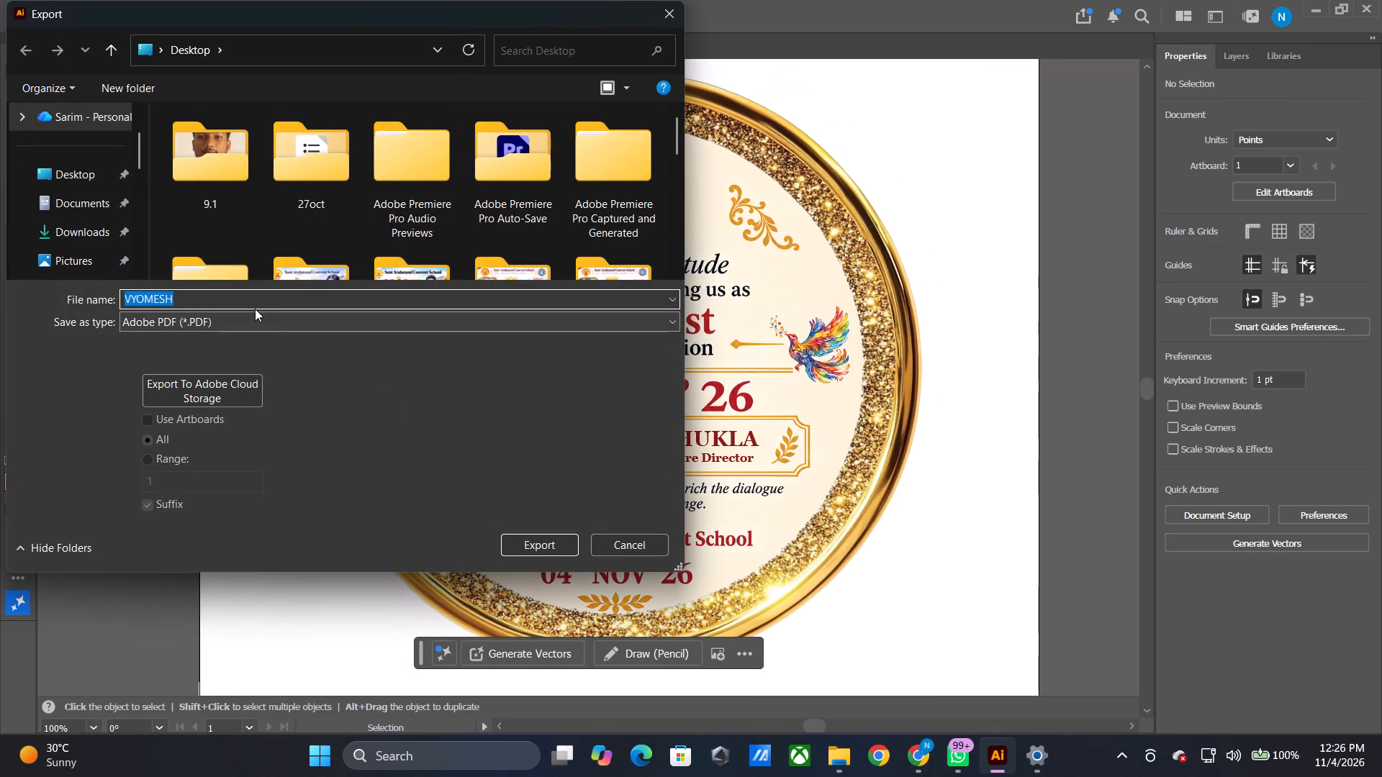
{"action": "double_click", "coordinate": [204, 303]}
{"action": "left_click", "coordinate": [204, 303]}
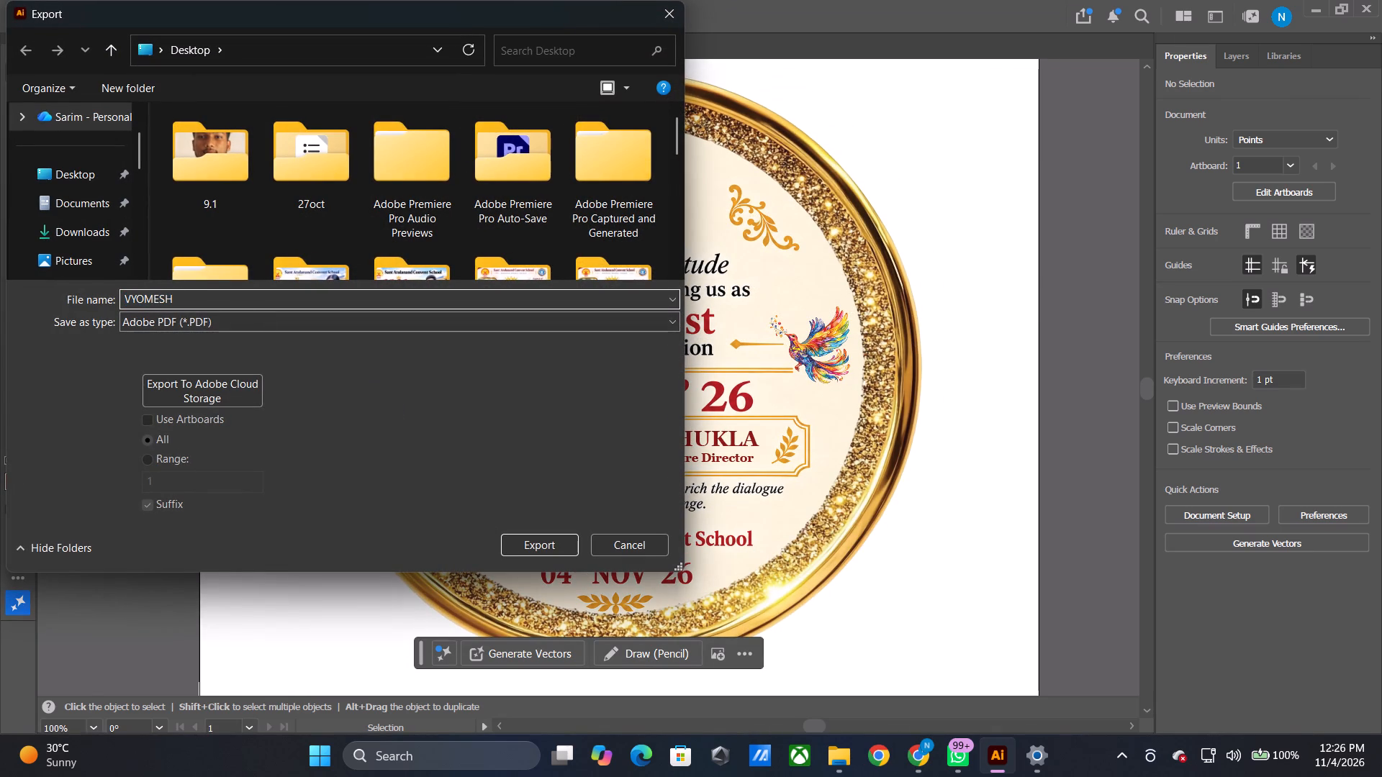
{"action": "key", "text": "space"}
{"action": "type", "text": "ji"}
{"action": "left_click", "coordinate": [91, 173]}
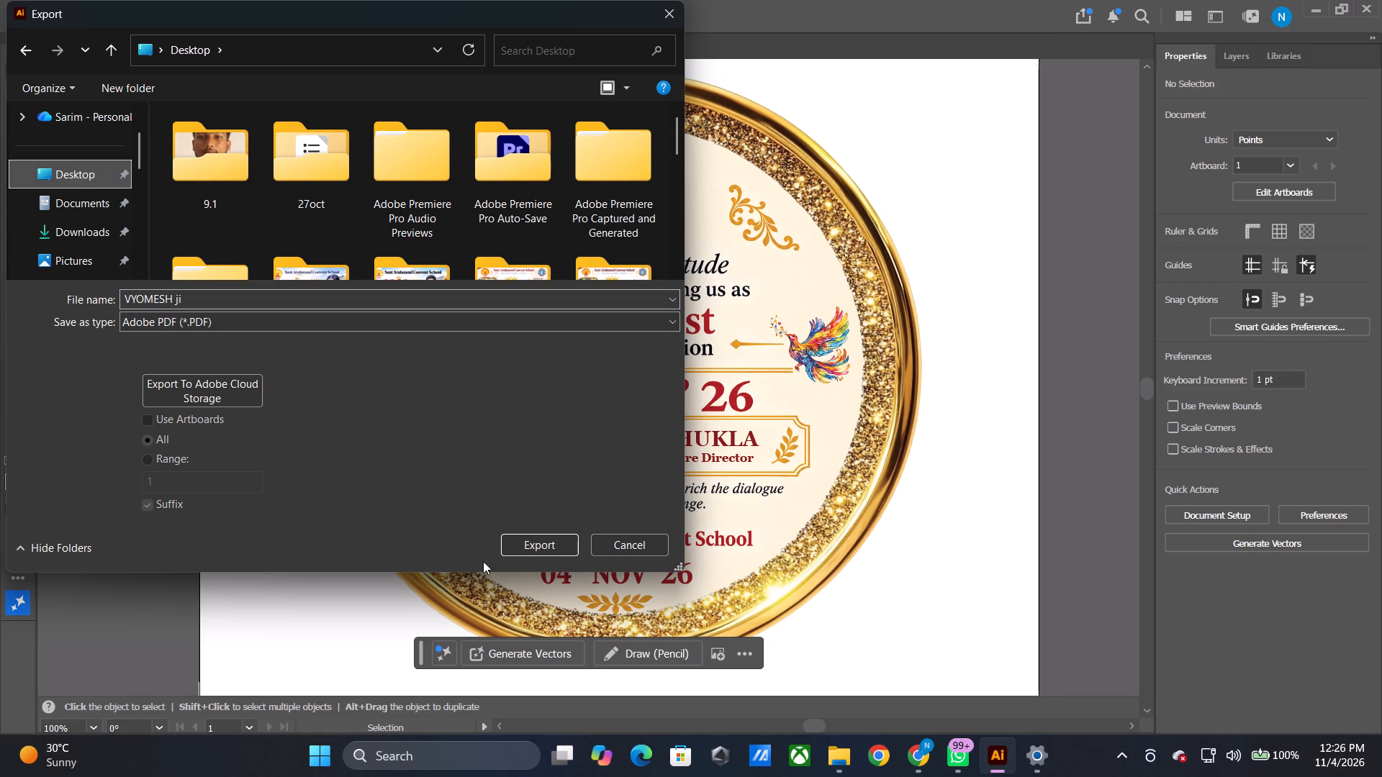
{"action": "left_click", "coordinate": [556, 548]}
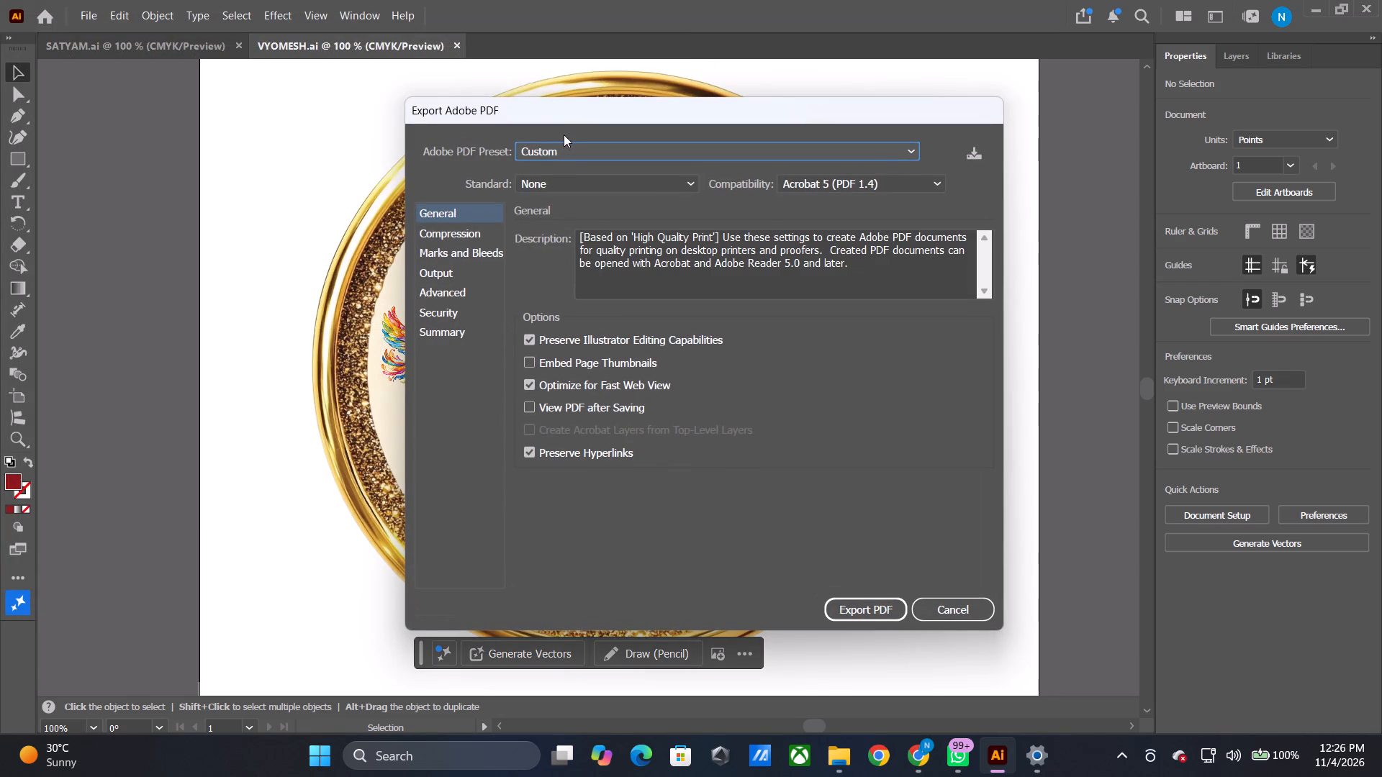
Choose the High Quality Print preset for the VYOMESH ji PDF export.
{"action": "left_click", "coordinate": [563, 150]}
{"action": "left_click", "coordinate": [564, 214]}
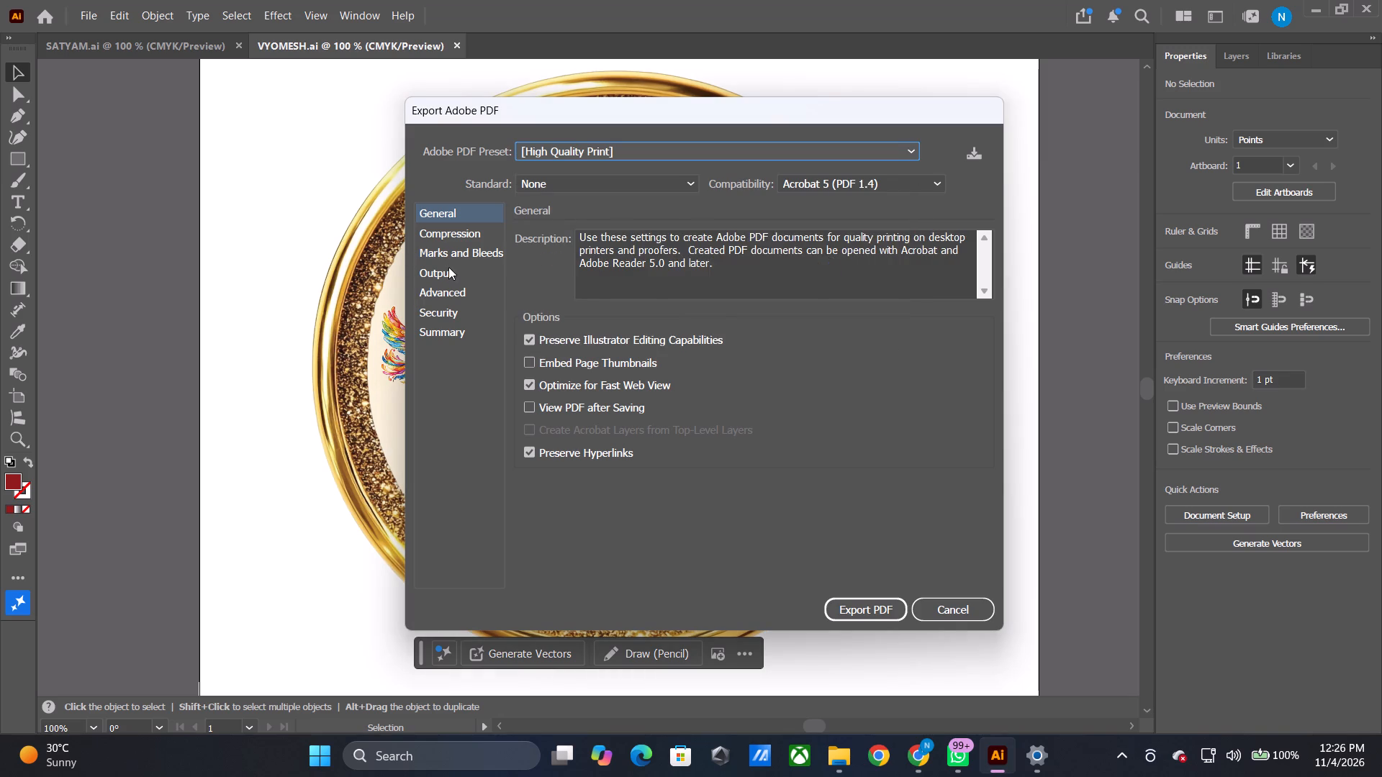
Set the colour conversion to Convert to Destination (Preserve Numbers) and export the VYOMESH ji PDF.
{"action": "left_click", "coordinate": [449, 270]}
{"action": "left_click", "coordinate": [703, 263]}
{"action": "left_click", "coordinate": [697, 306]}
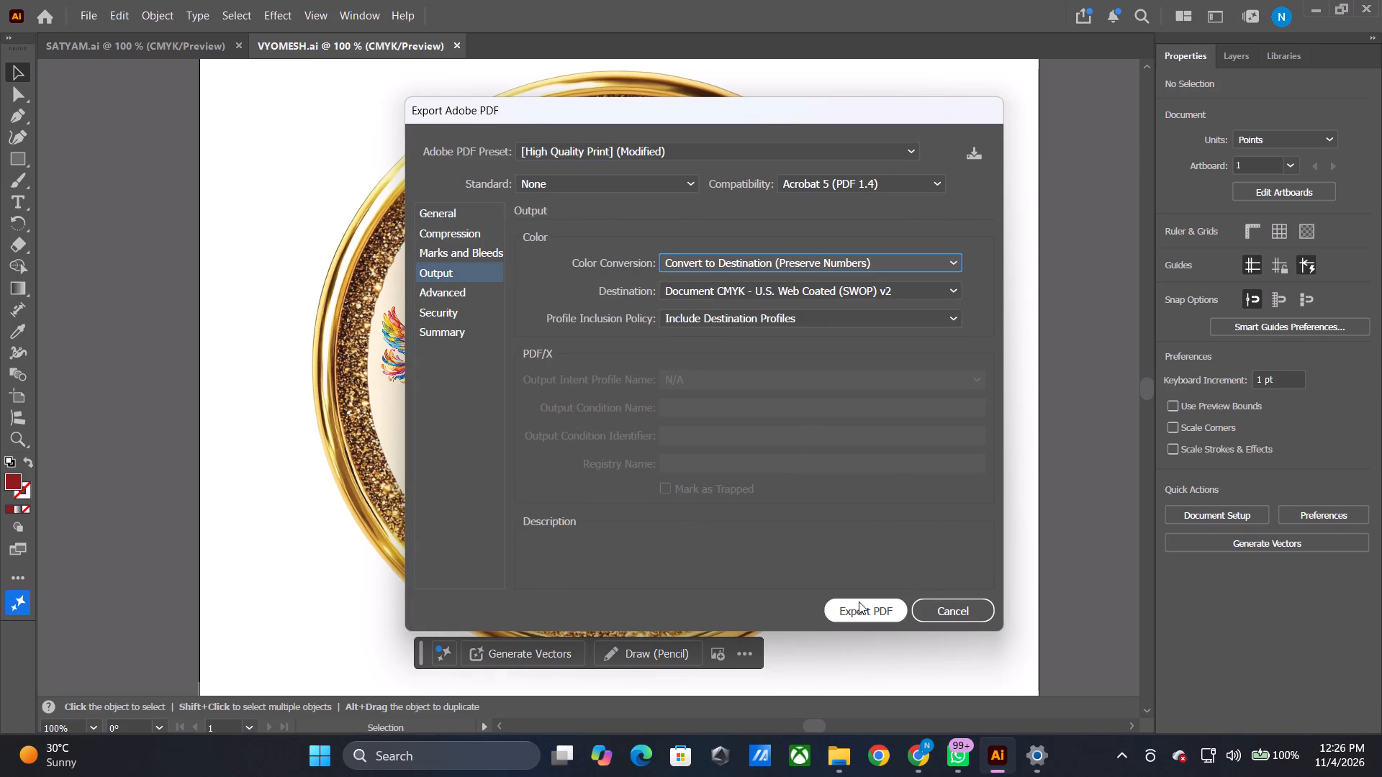
{"action": "left_click", "coordinate": [859, 616]}
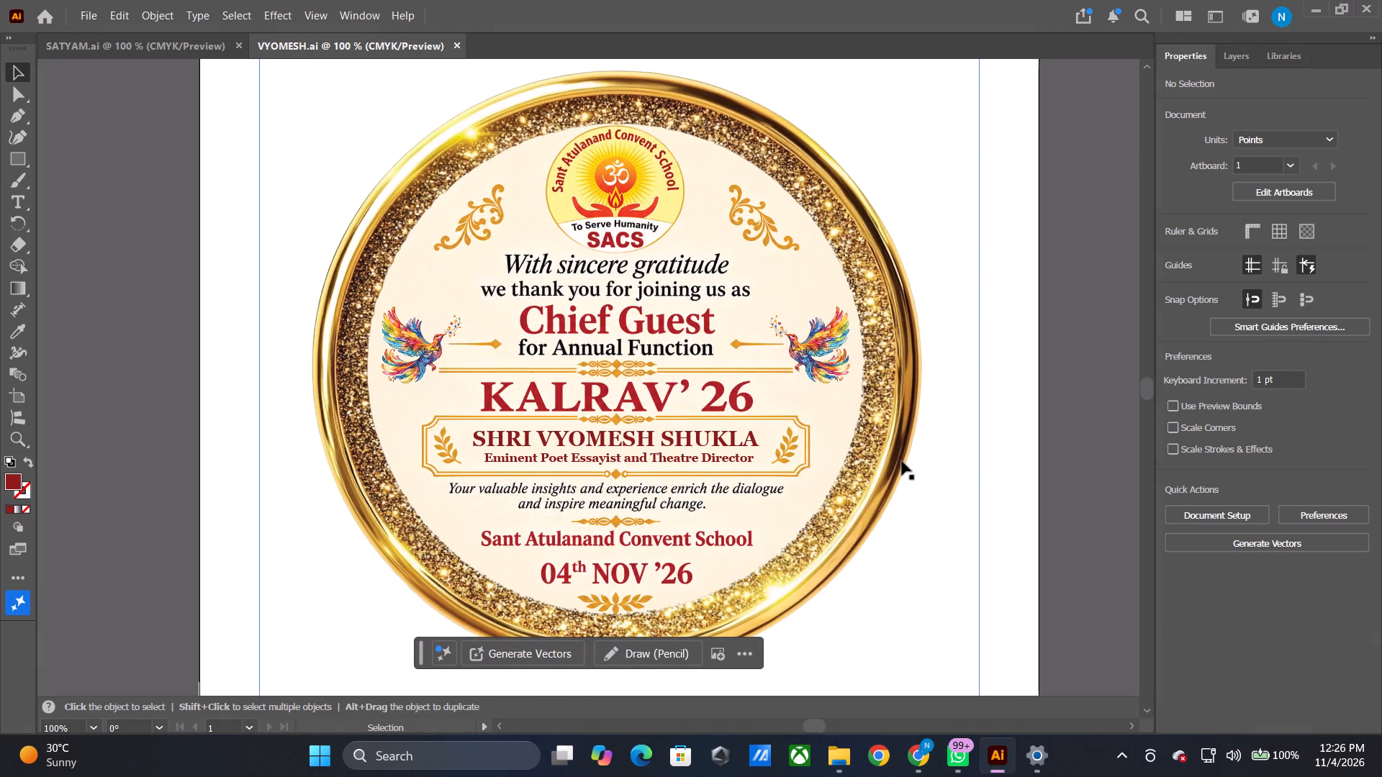
Save the VYOMESH.ai document.
{"action": "key", "text": "ctrl+s"}
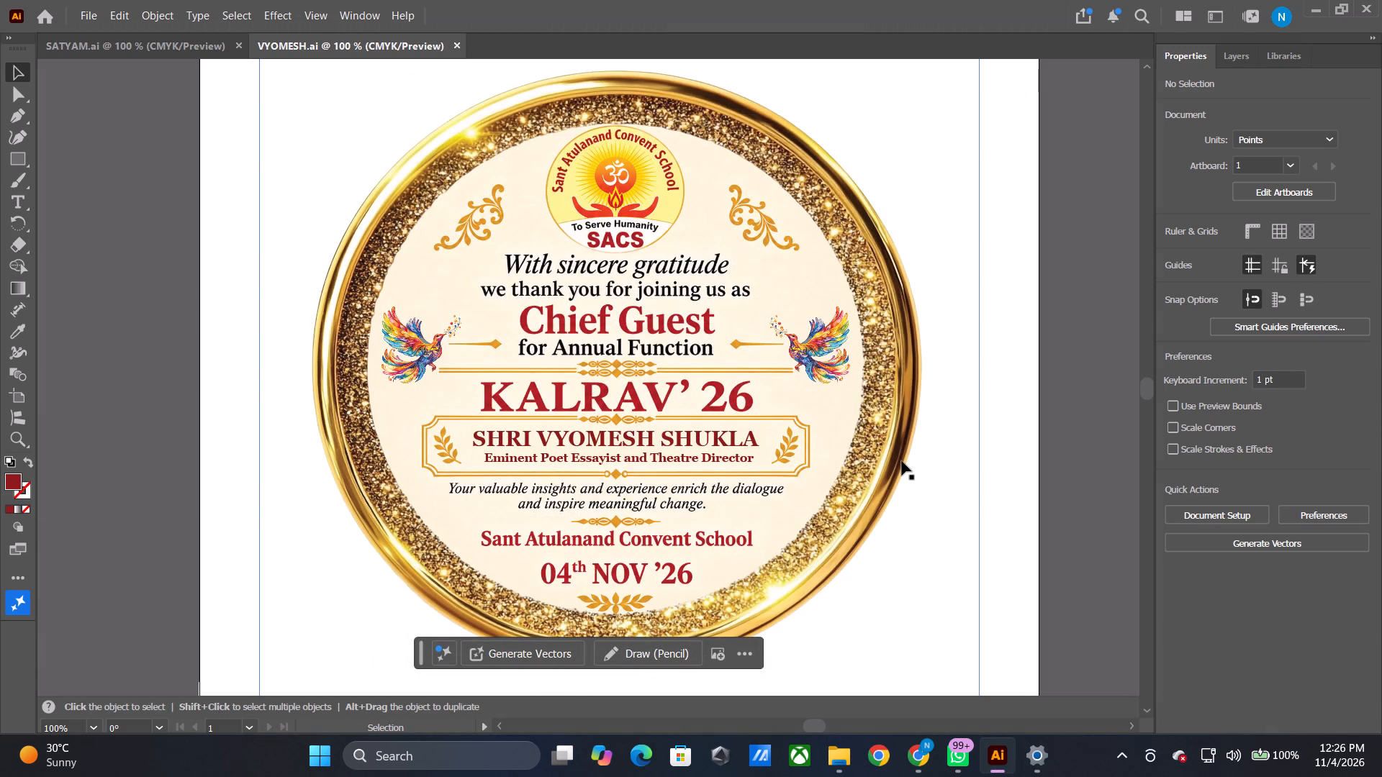